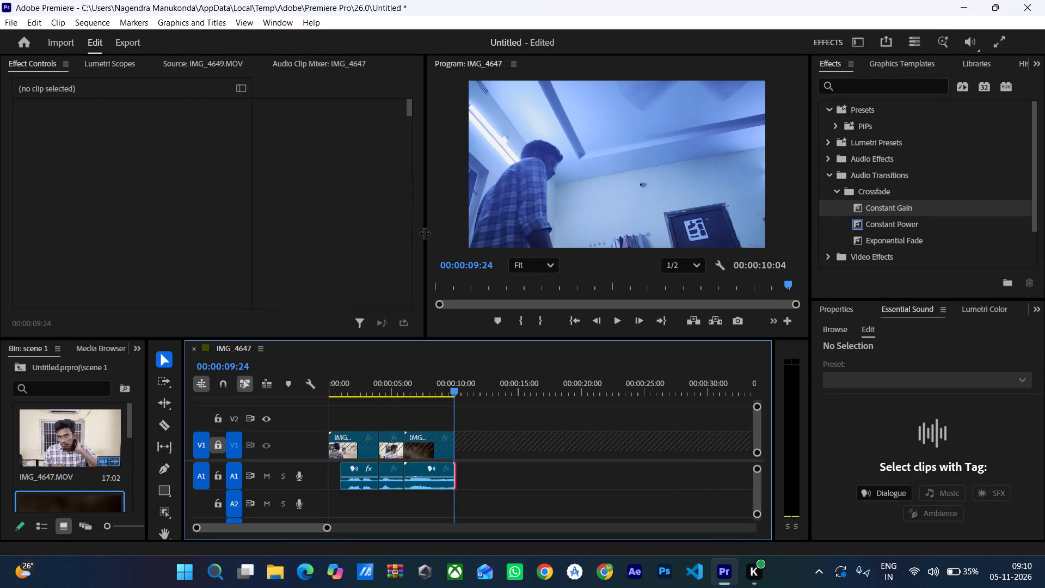
Widen the program monitor by narrowing the effect controls area beside it.
drag(425, 233, 333, 232)
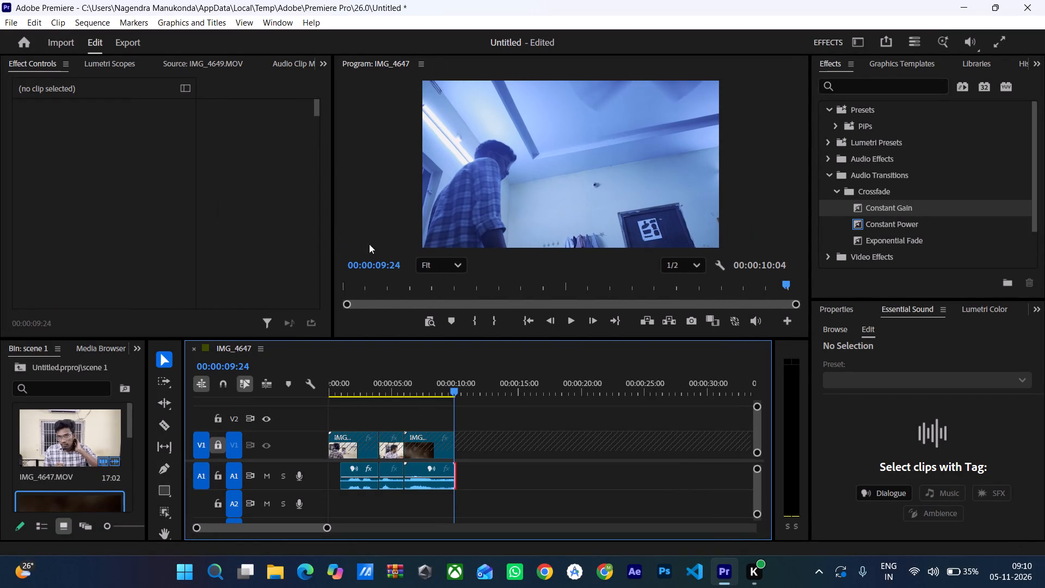
Play the IMG_4647 sequence through from its start to review the edit, and return the playhead to 00:00:00:00.
drag(455, 391, 393, 389)
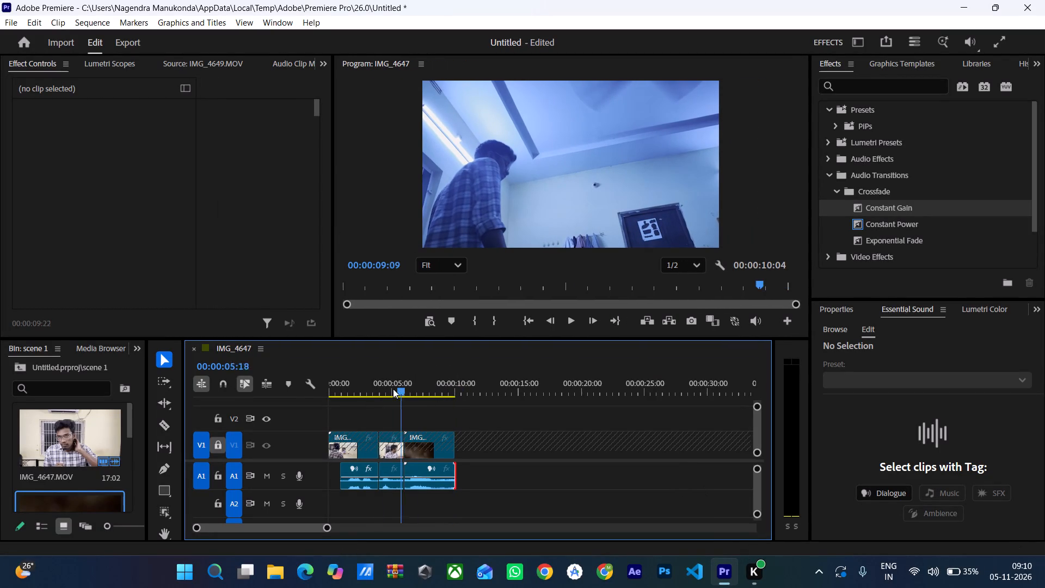
drag(393, 389, 304, 385)
key(space)
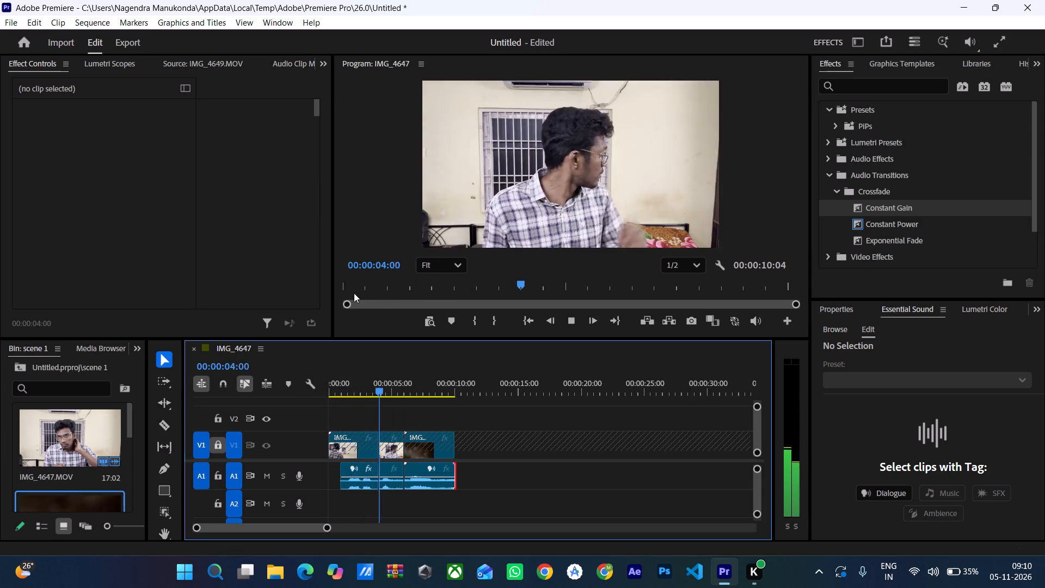
scroll(263, 457, down, 3)
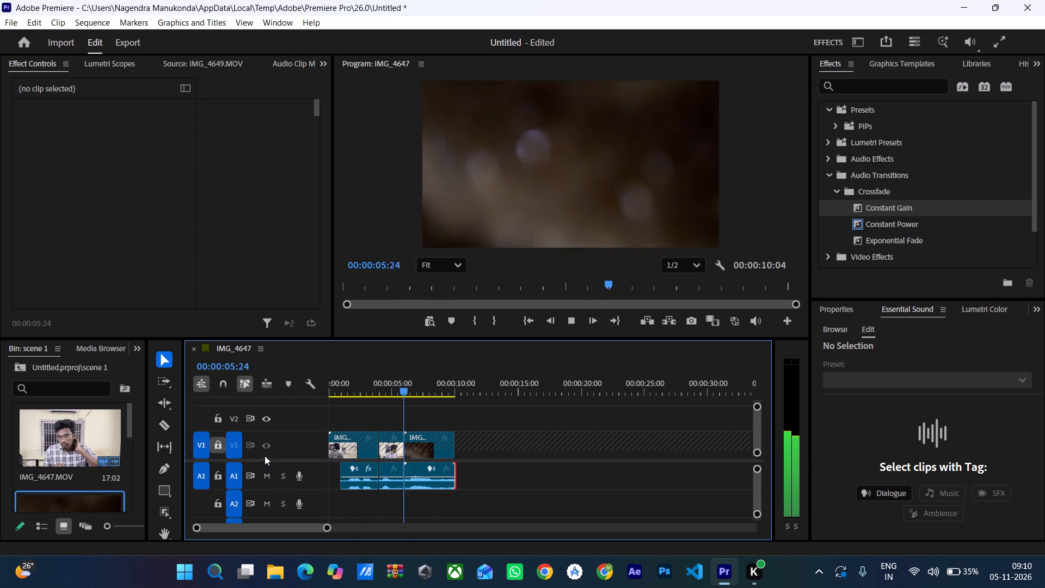
scroll(269, 452, up, 3)
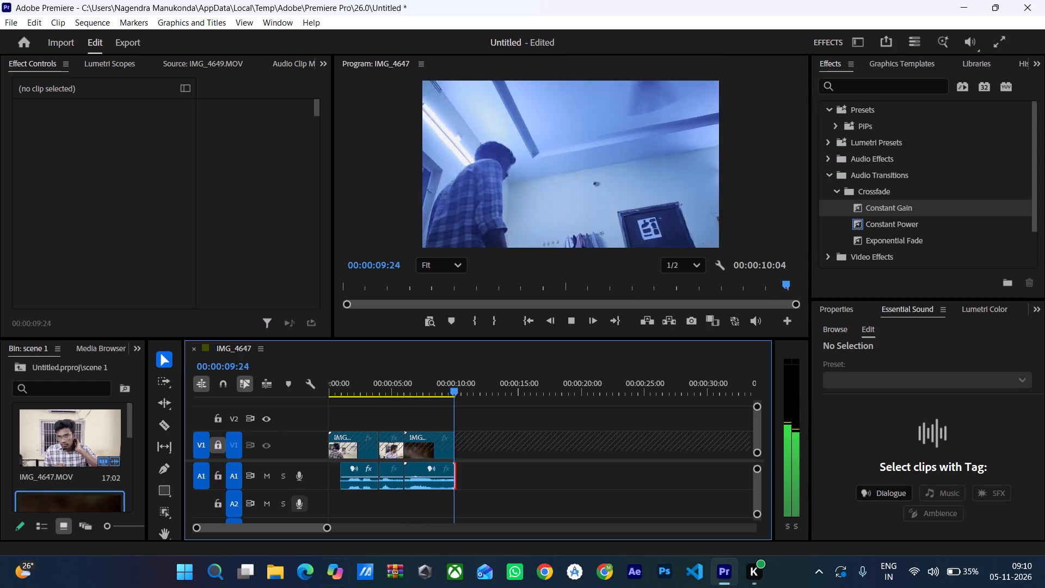
drag(459, 389, 374, 397)
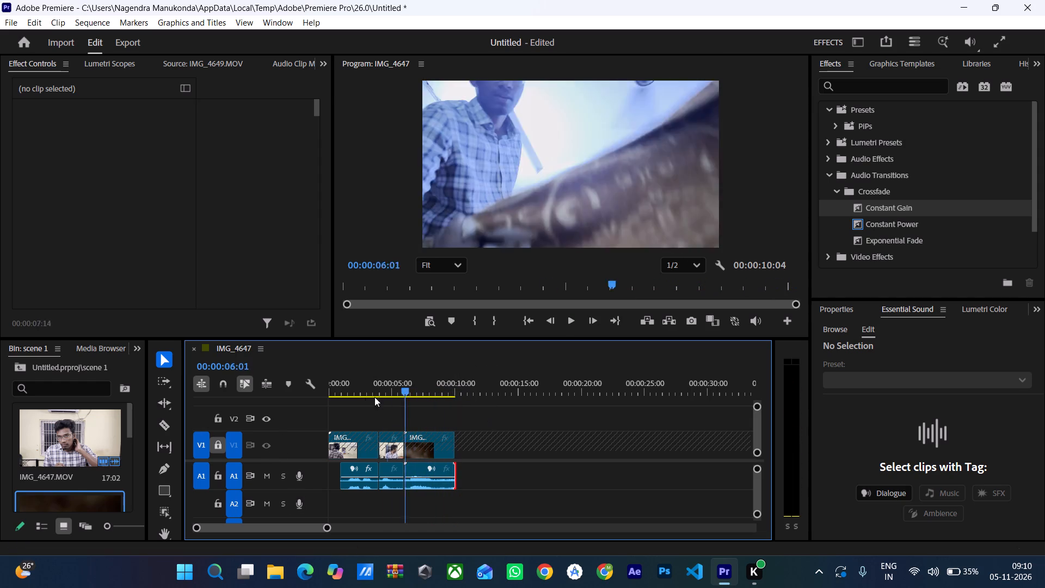
drag(374, 397, 306, 405)
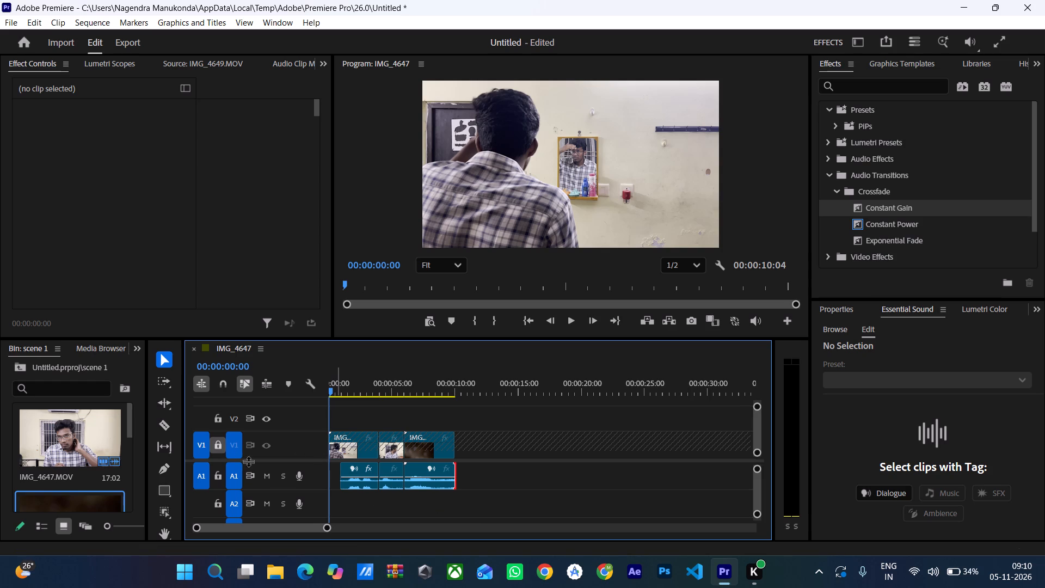
Browse the available video effects and examine those in the Color Correction category.
click(850, 261)
click(826, 254)
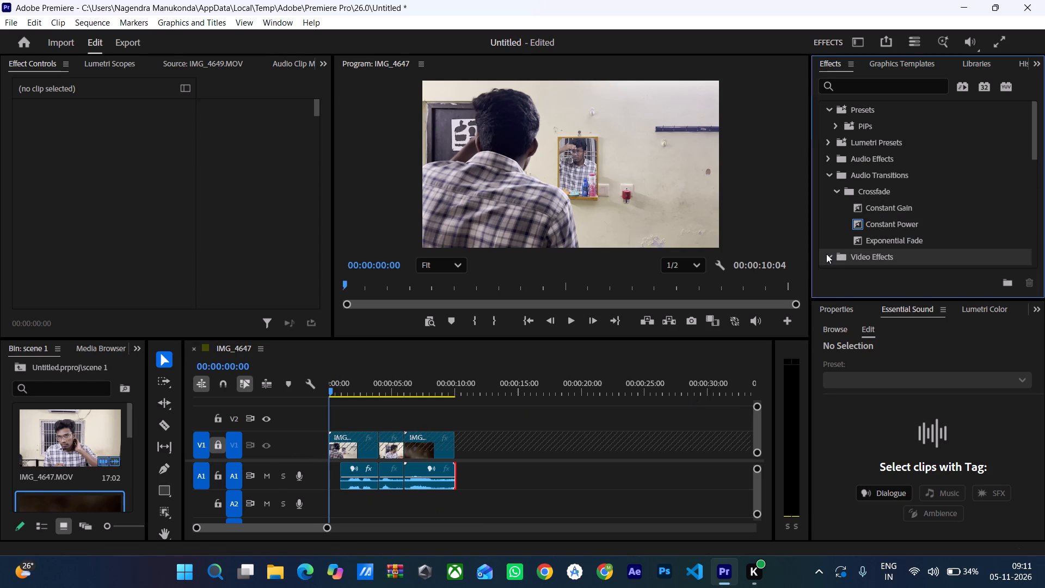
scroll(858, 238, down, 4)
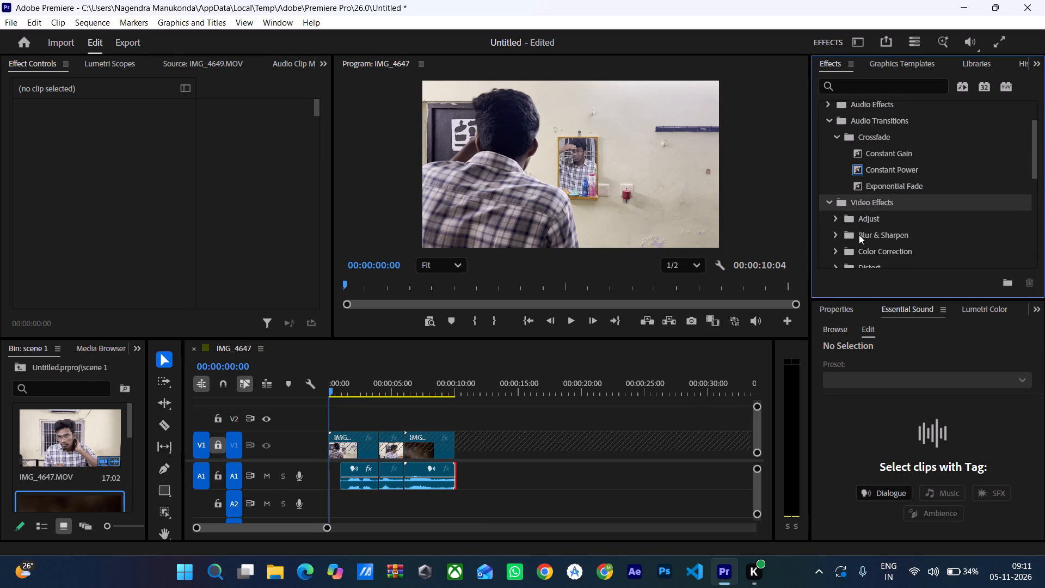
scroll(859, 235, down, 2)
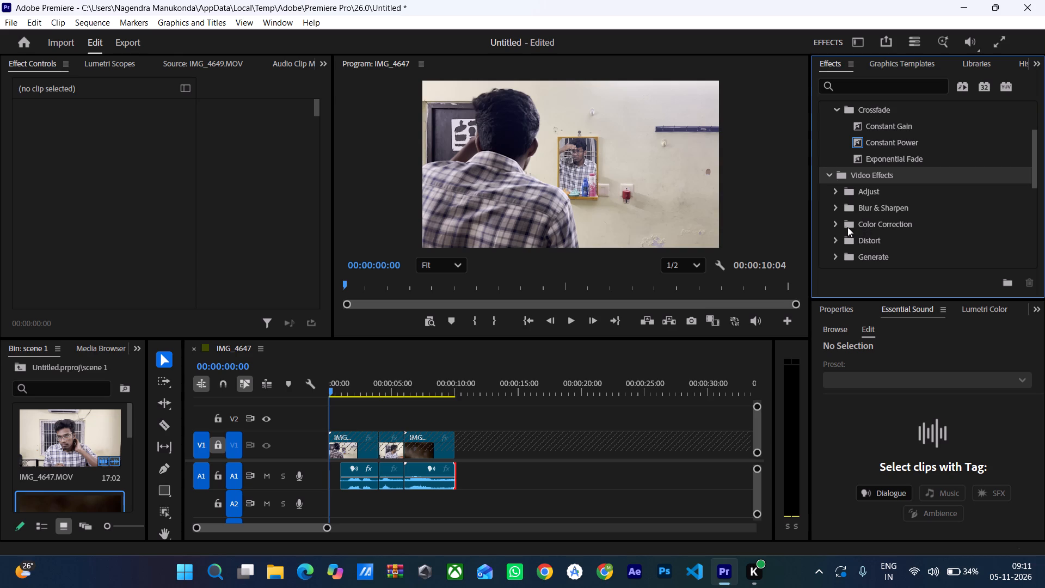
click(838, 223)
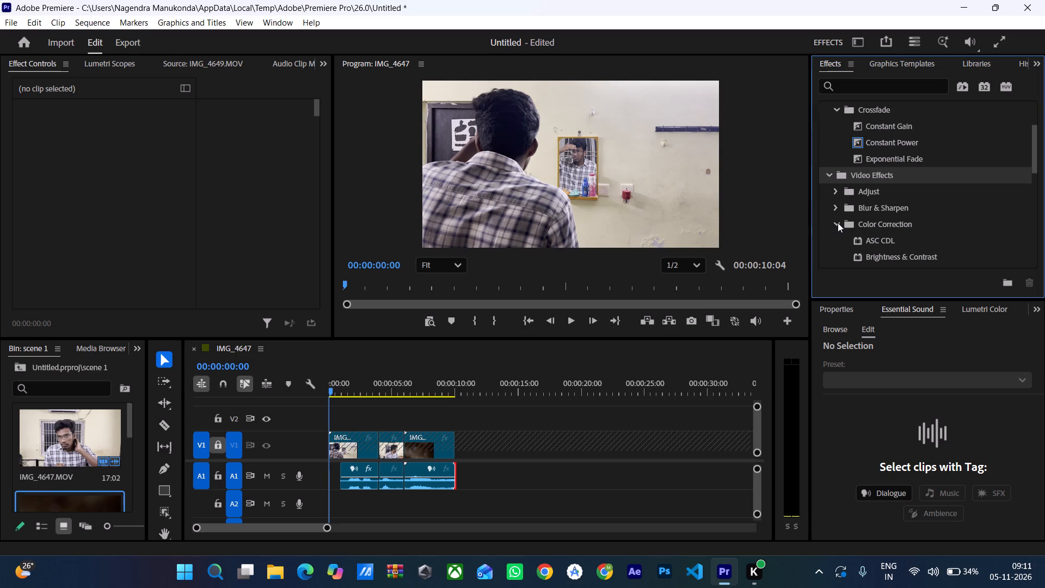
scroll(859, 237, down, 3)
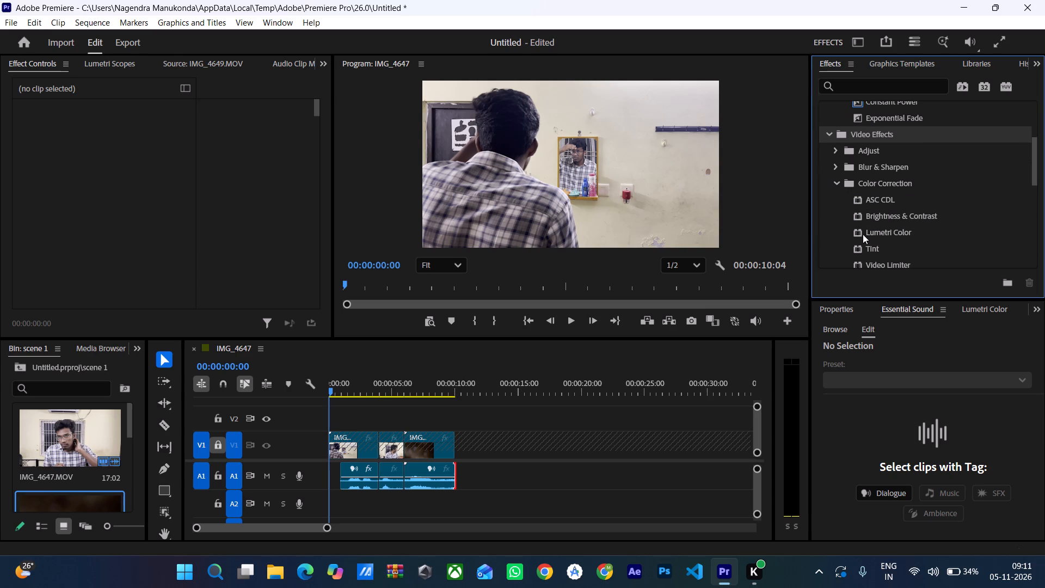
scroll(877, 227, down, 1)
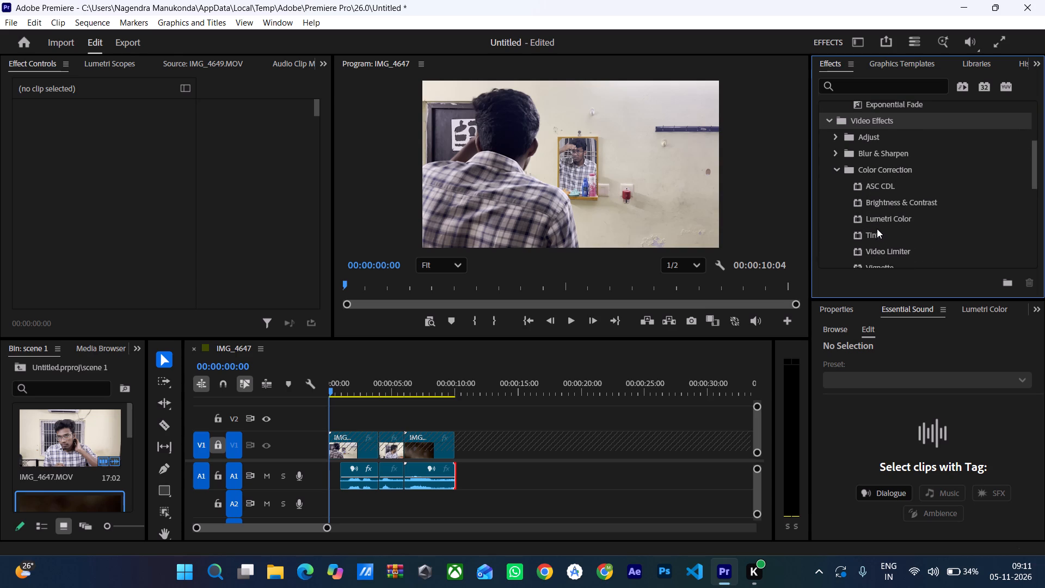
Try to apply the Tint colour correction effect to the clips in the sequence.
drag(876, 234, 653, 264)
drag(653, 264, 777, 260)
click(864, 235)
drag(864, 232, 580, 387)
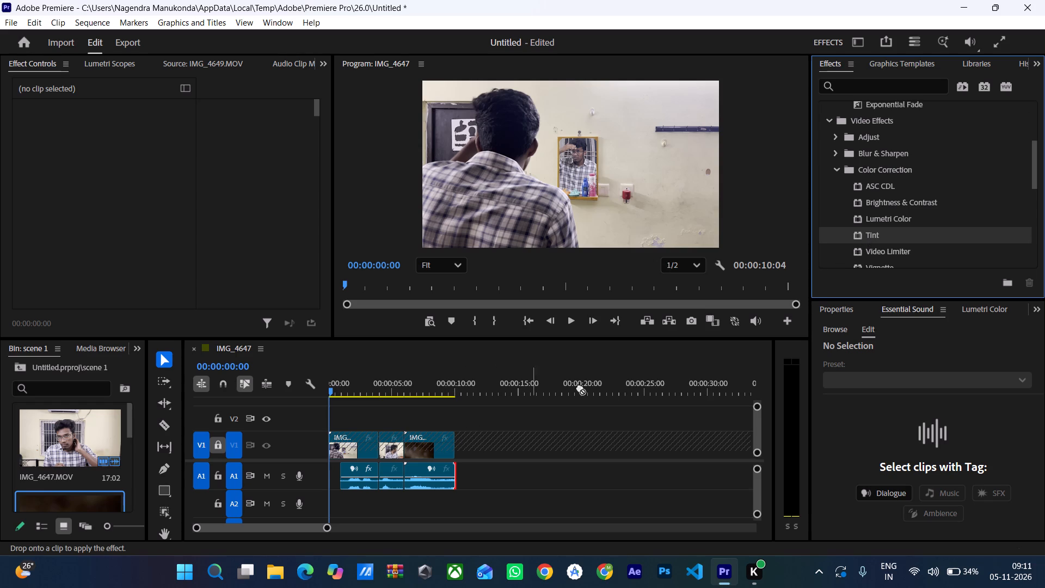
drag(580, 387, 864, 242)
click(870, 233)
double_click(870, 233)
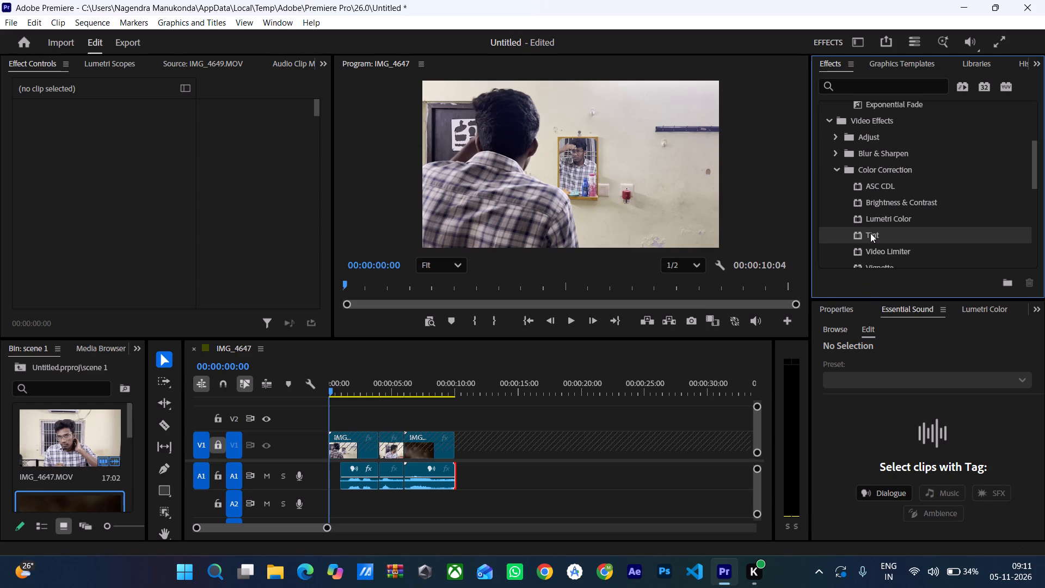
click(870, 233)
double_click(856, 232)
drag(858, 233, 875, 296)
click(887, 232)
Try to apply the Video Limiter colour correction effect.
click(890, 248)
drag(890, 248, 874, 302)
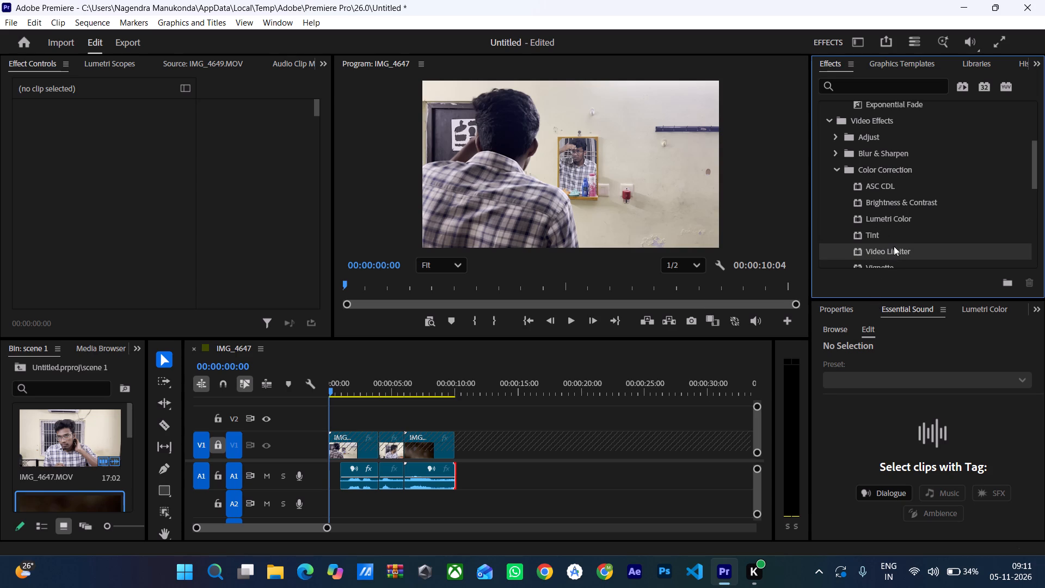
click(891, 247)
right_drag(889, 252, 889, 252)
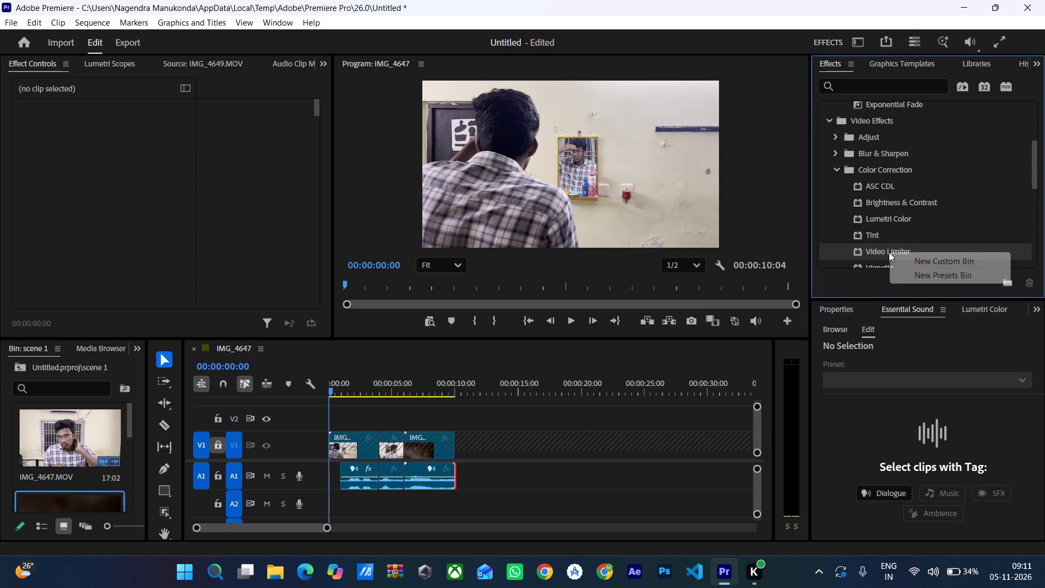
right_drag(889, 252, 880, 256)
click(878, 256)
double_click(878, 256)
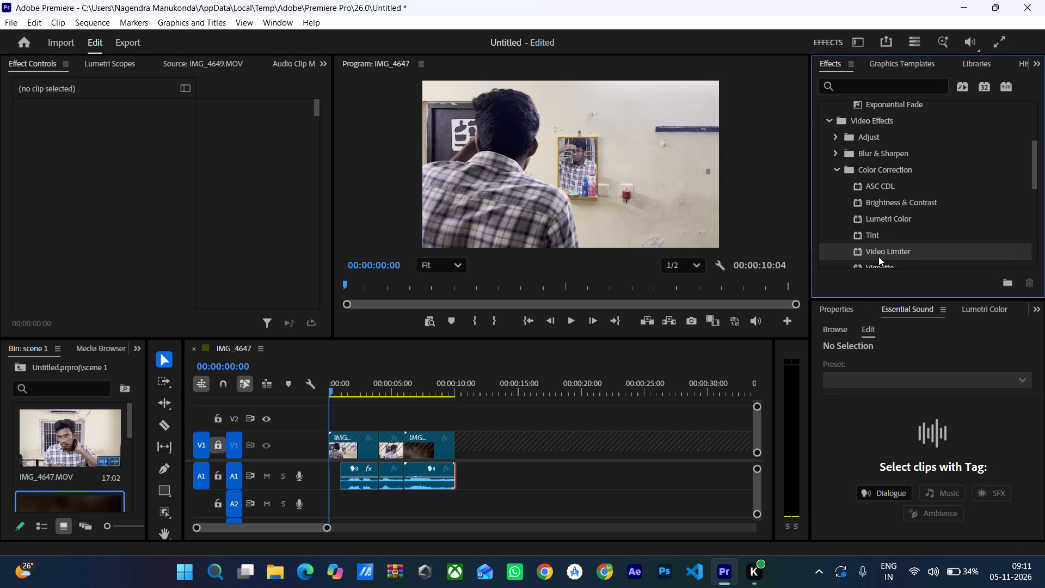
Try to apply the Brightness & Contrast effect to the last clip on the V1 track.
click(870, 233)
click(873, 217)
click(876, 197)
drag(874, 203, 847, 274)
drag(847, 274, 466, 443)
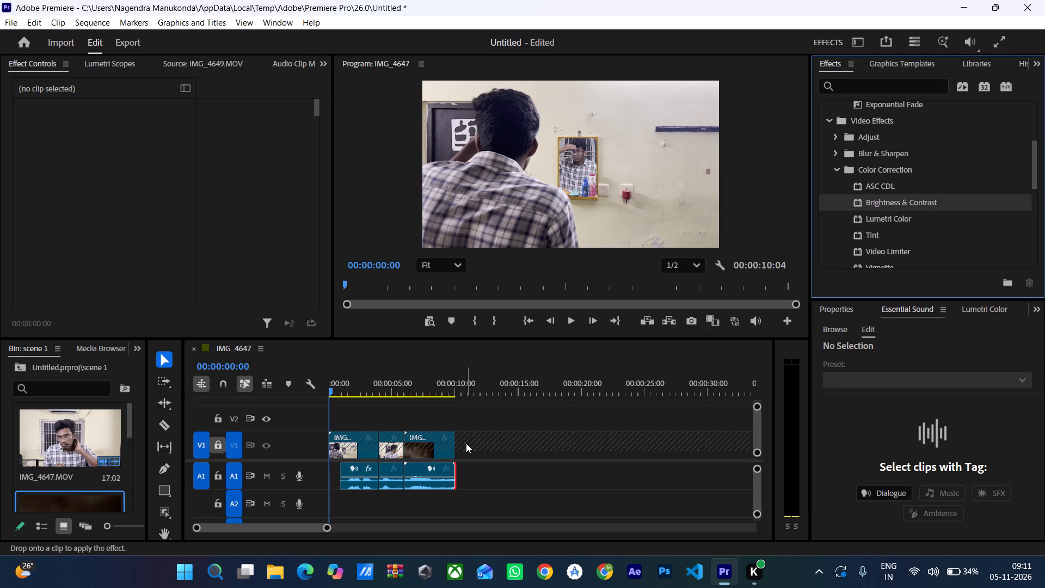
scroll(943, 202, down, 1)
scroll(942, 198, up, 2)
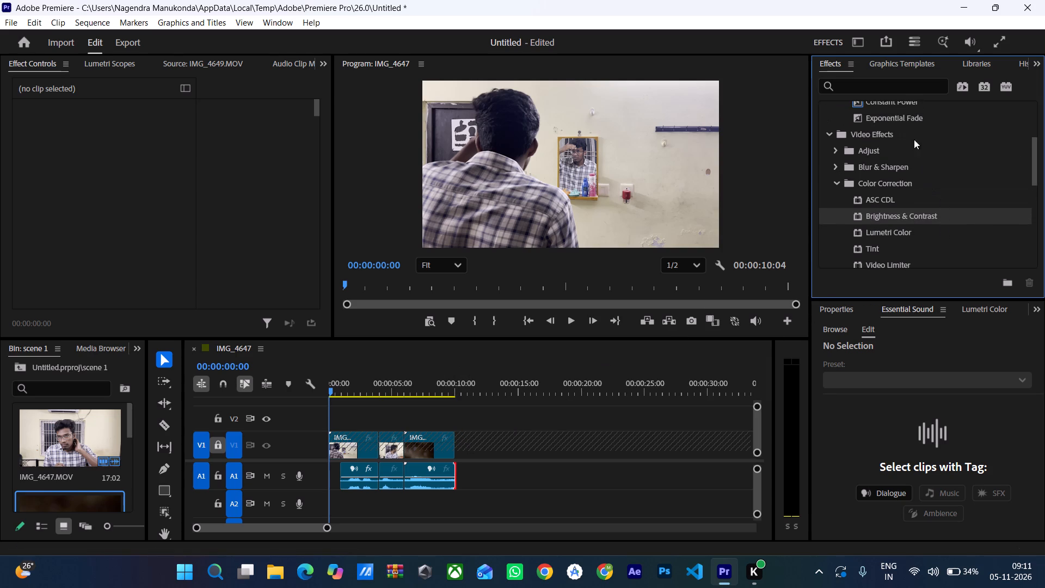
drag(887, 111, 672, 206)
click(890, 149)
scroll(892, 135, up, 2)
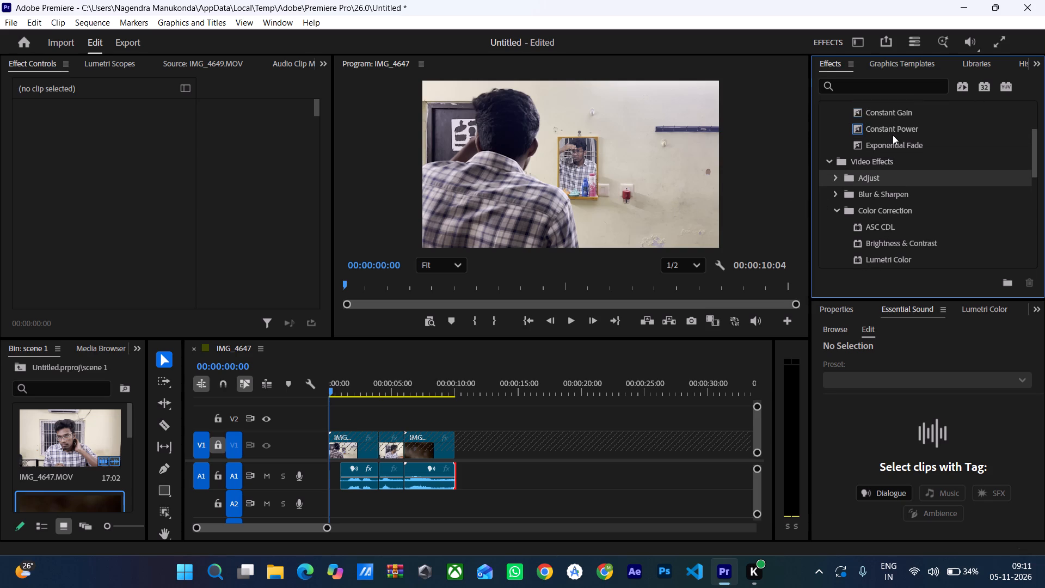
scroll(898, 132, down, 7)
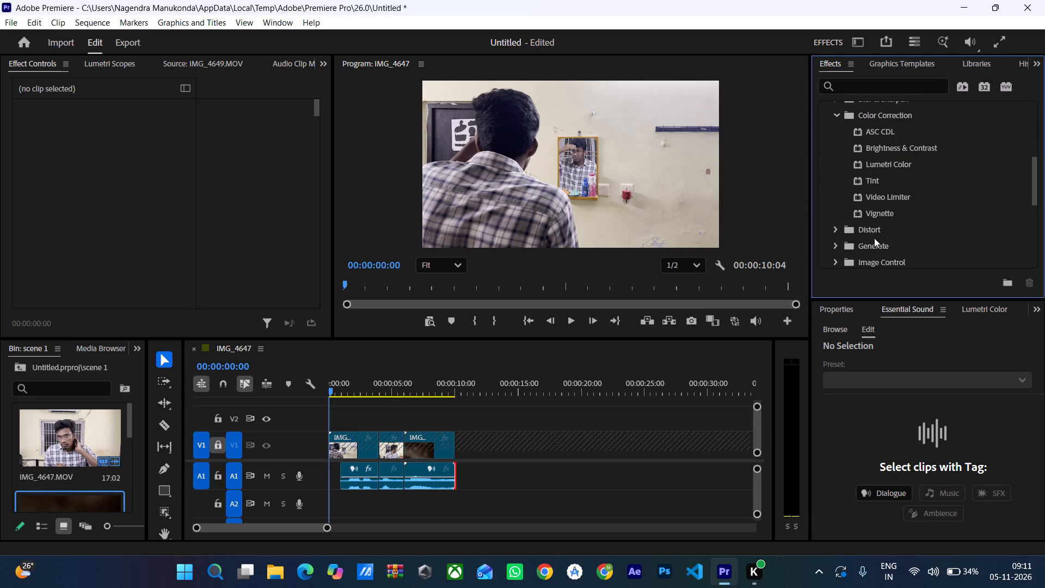
Create a new custom bin for effects, starting from the Vignette effect.
click(875, 211)
double_click(875, 211)
right_click(875, 211)
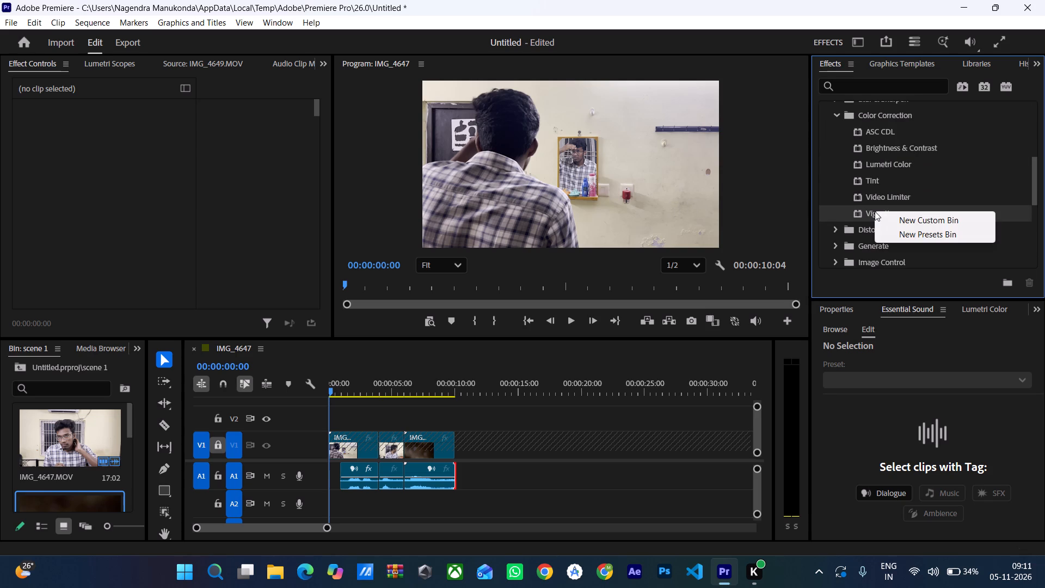
click(890, 219)
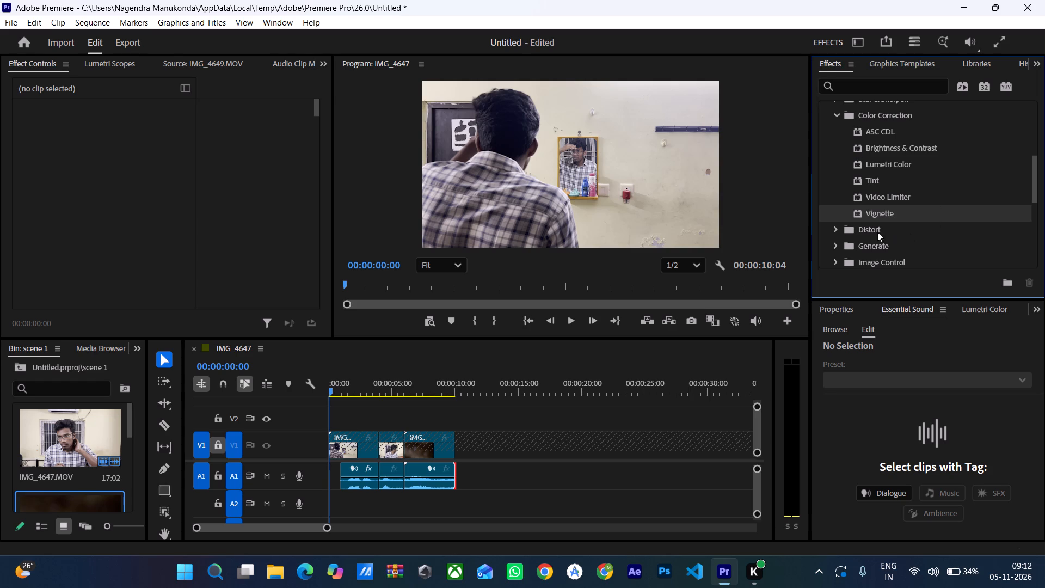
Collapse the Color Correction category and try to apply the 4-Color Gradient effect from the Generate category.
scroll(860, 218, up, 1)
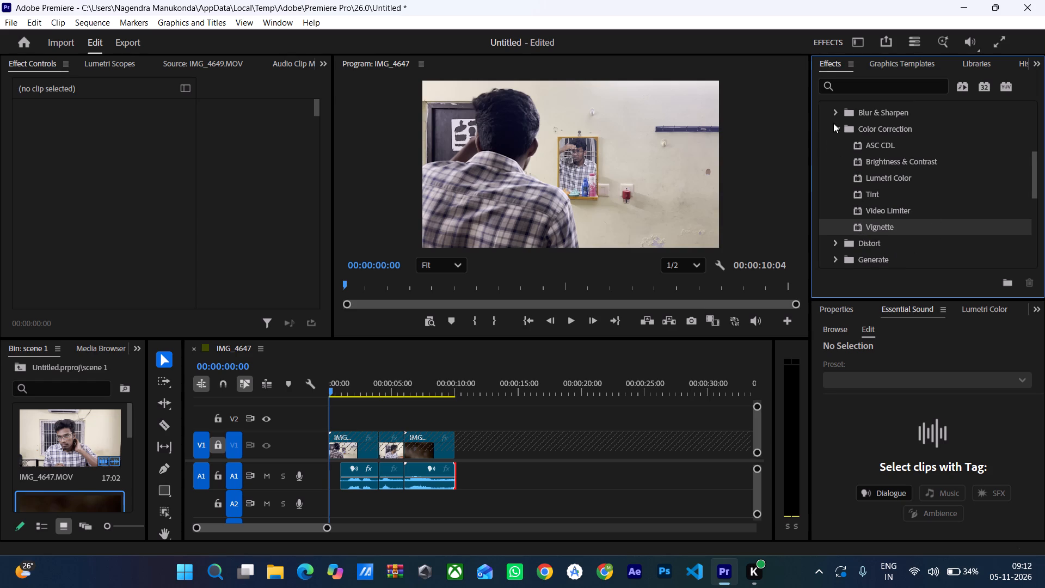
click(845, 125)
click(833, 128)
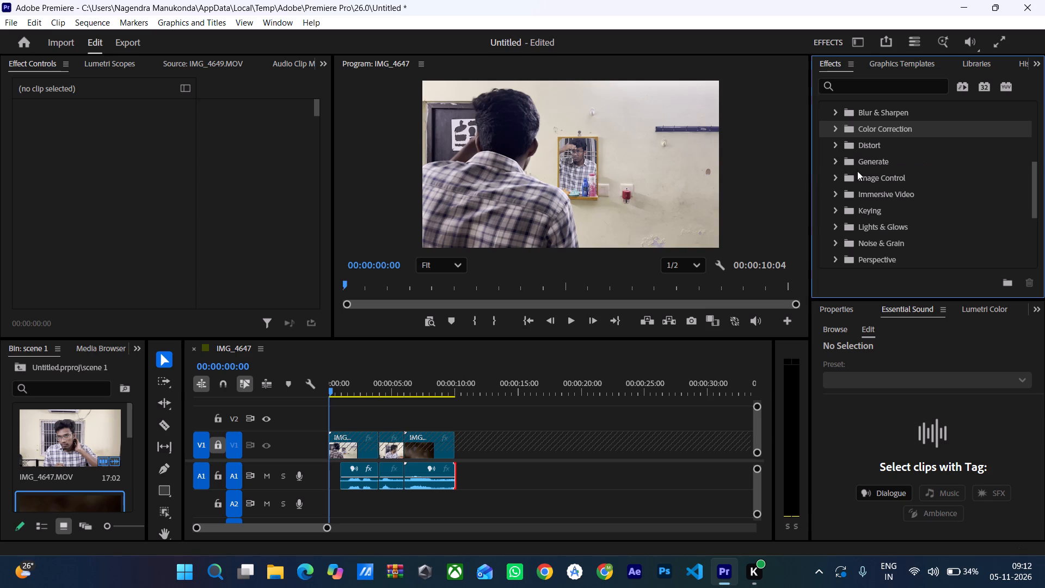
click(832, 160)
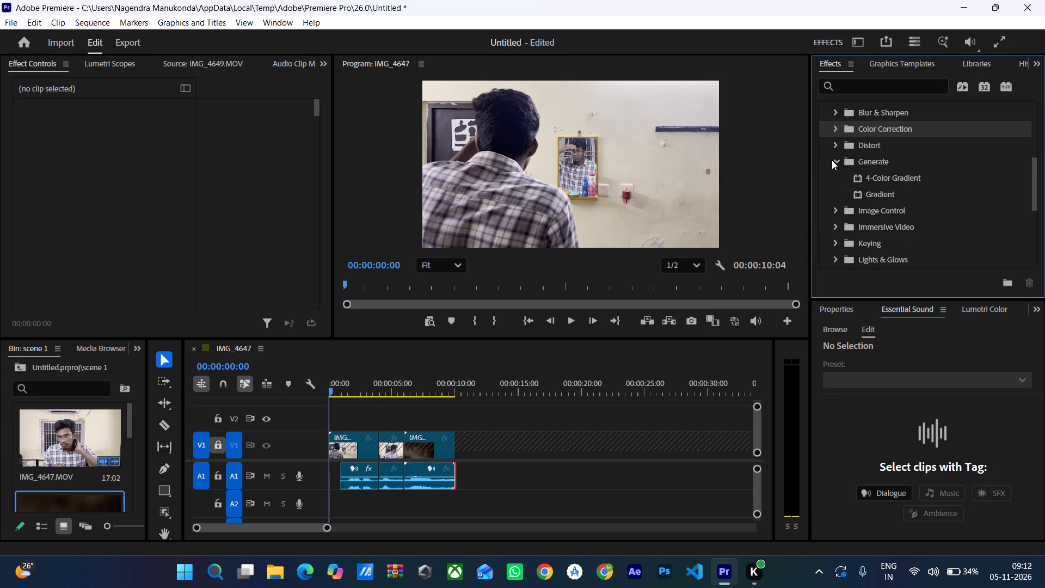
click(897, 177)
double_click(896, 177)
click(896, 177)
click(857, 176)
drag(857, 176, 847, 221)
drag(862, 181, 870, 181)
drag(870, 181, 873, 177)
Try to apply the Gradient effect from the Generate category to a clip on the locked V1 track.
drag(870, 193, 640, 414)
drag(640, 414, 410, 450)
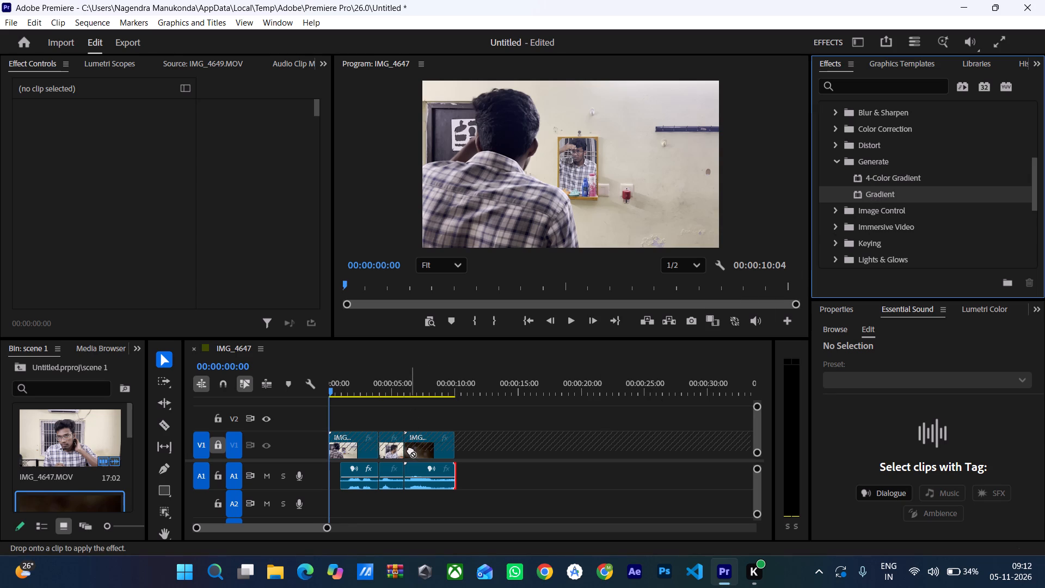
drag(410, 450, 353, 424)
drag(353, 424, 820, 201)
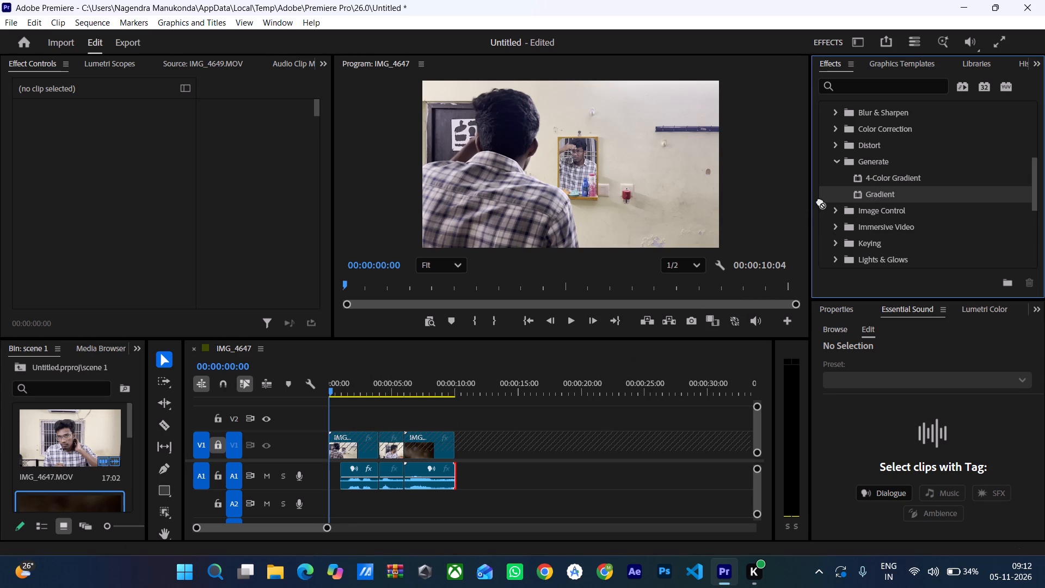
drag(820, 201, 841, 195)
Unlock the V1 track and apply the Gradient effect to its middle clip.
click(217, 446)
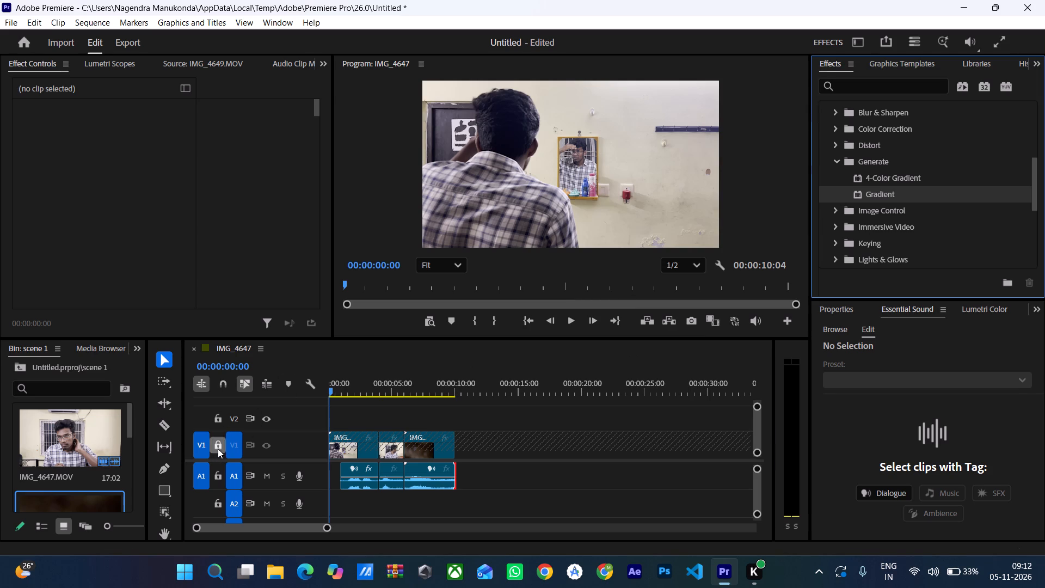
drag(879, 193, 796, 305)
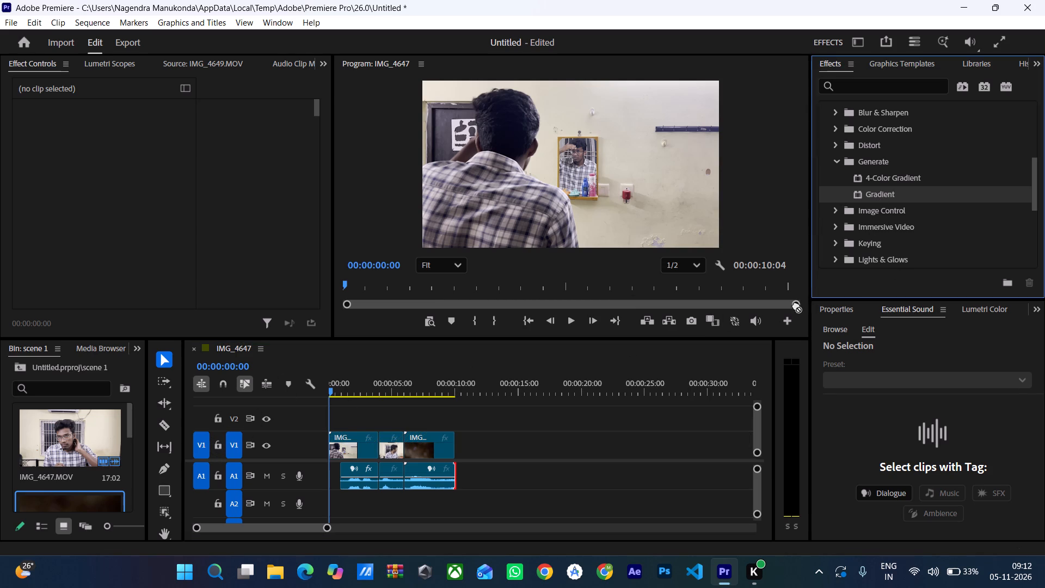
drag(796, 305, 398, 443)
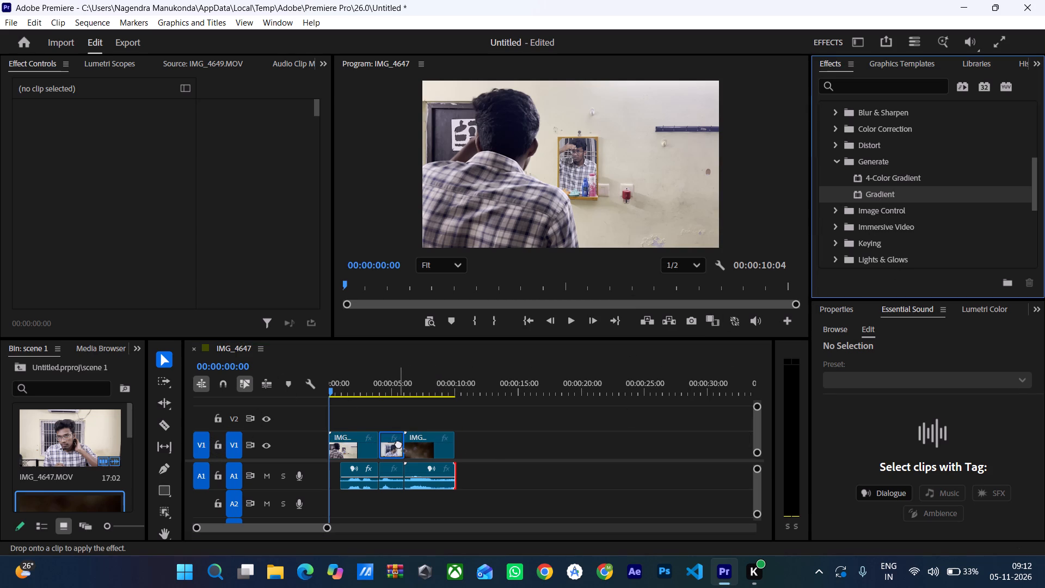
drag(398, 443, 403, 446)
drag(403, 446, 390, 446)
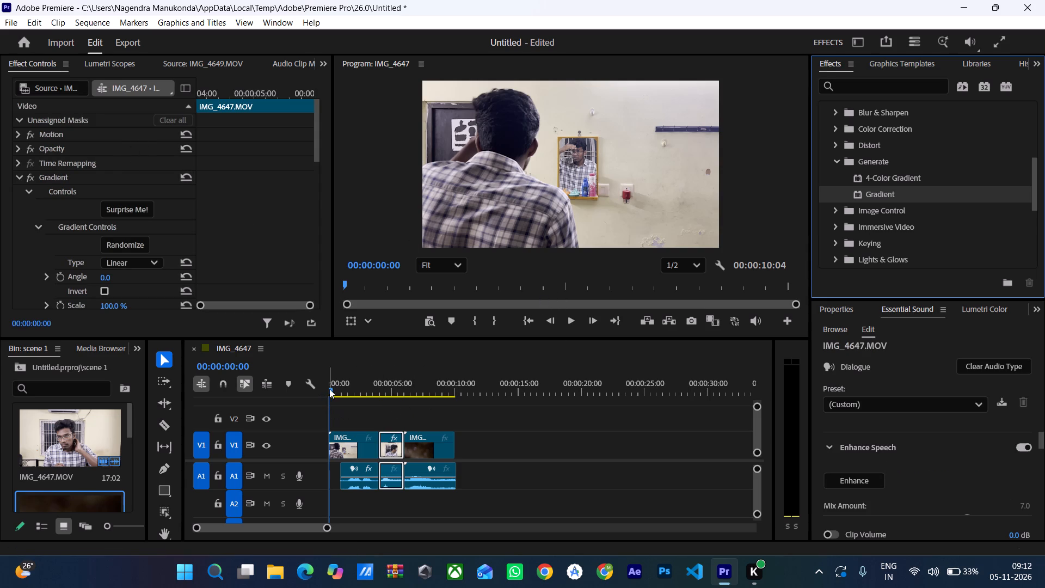
Scrub the playhead across the first and middle clips to preview the Gradient effect.
drag(331, 389, 373, 413)
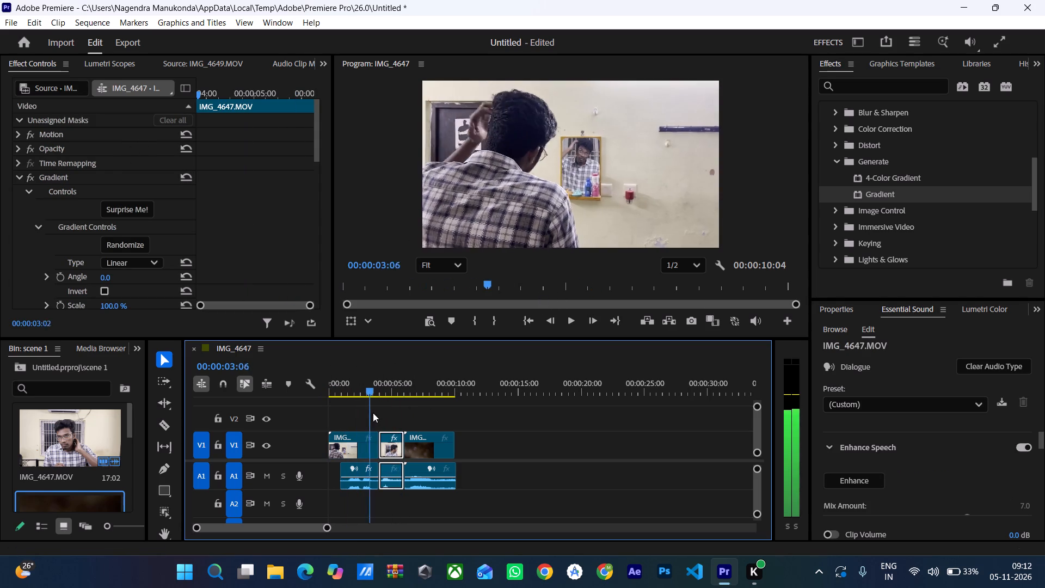
drag(373, 413, 399, 421)
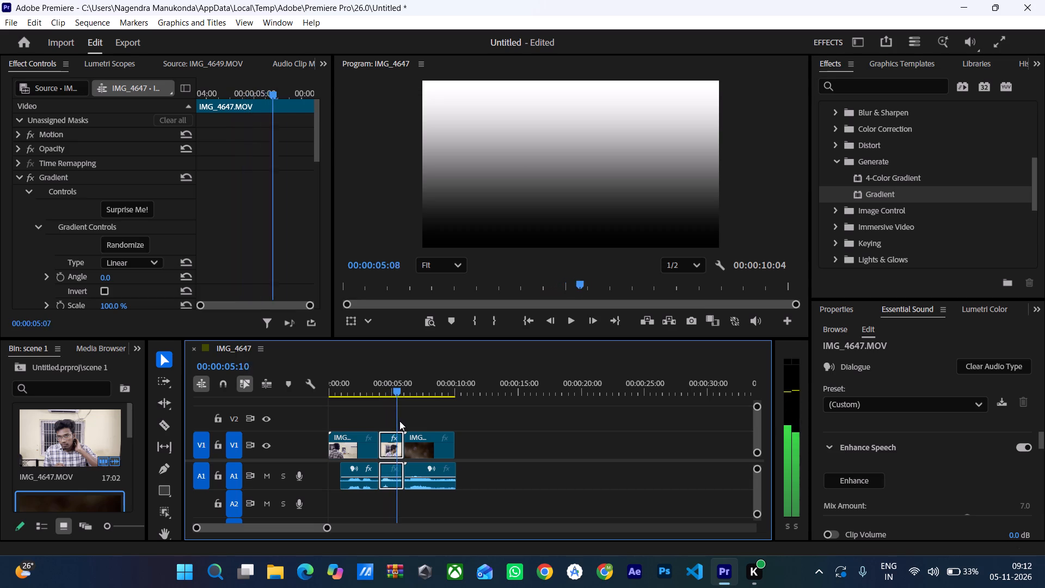
drag(399, 421, 371, 414)
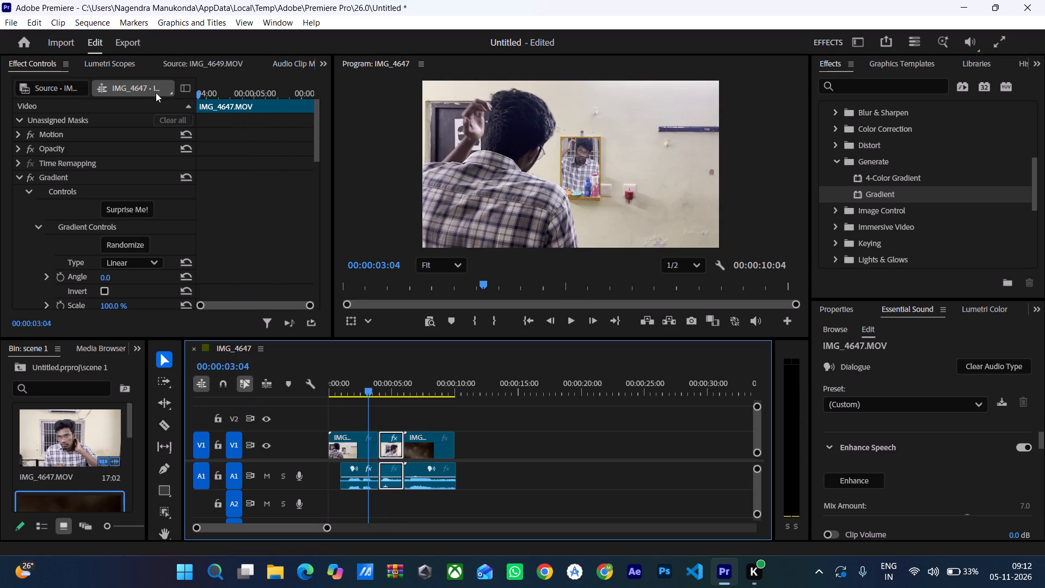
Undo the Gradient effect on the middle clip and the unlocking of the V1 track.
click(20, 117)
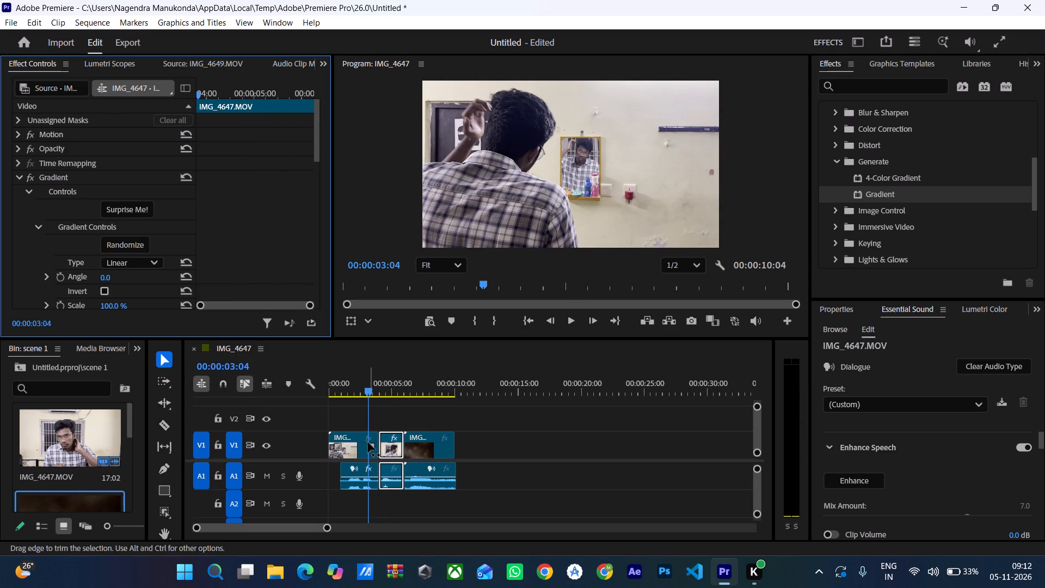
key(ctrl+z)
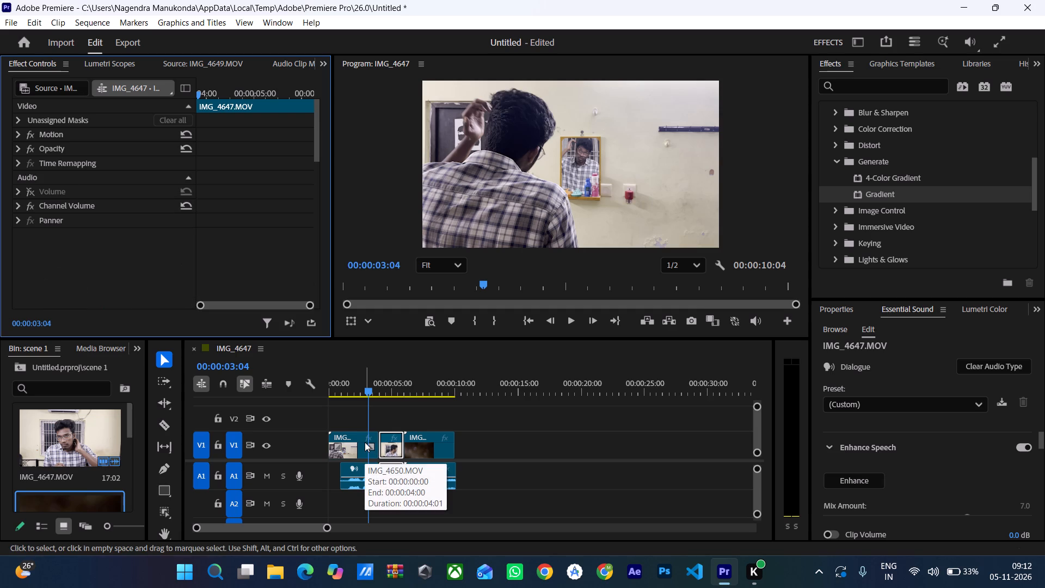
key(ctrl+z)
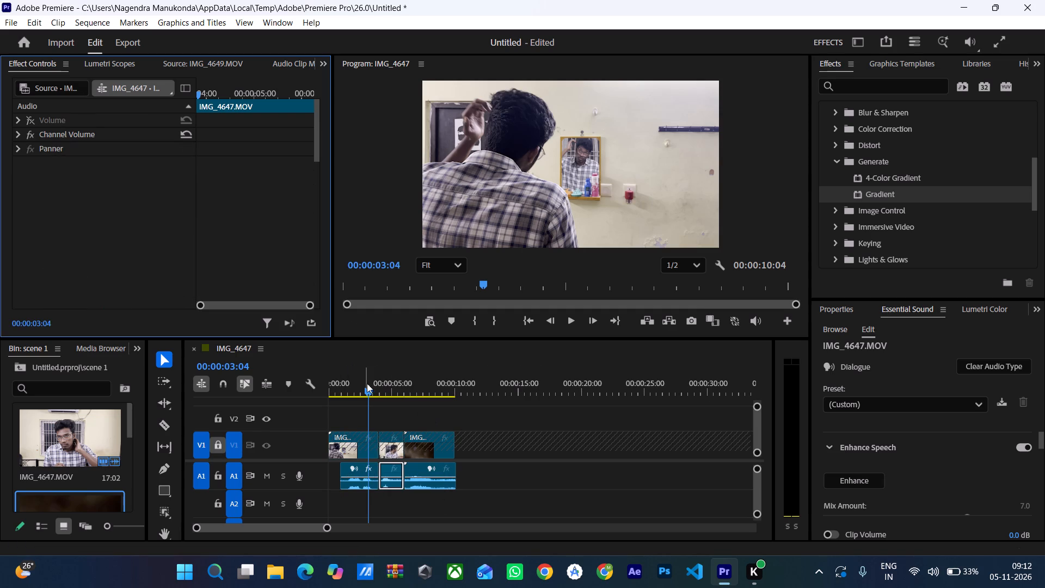
Play the sequence from its start to its end.
drag(366, 389, 315, 393)
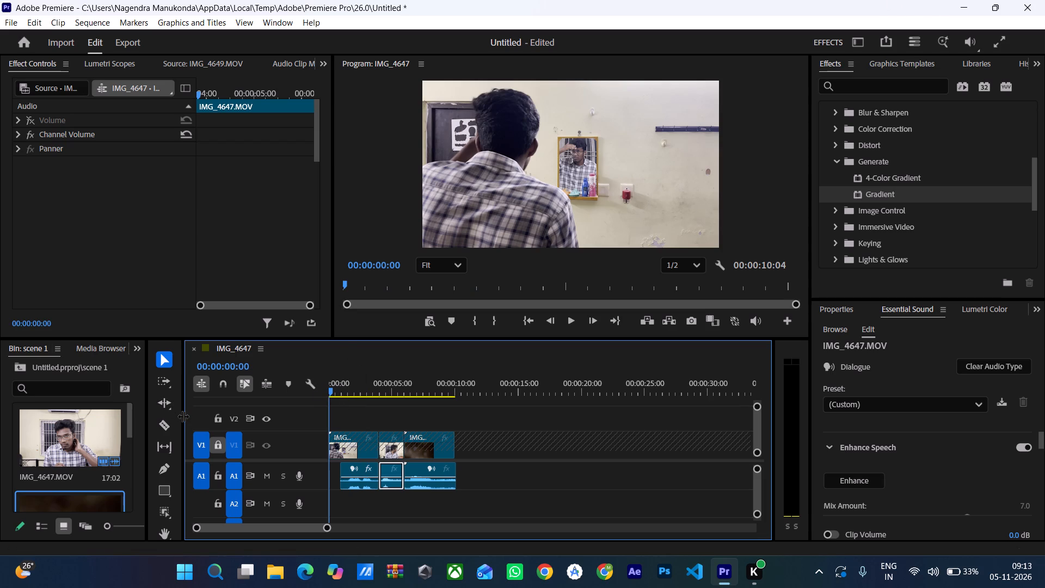
key(space)
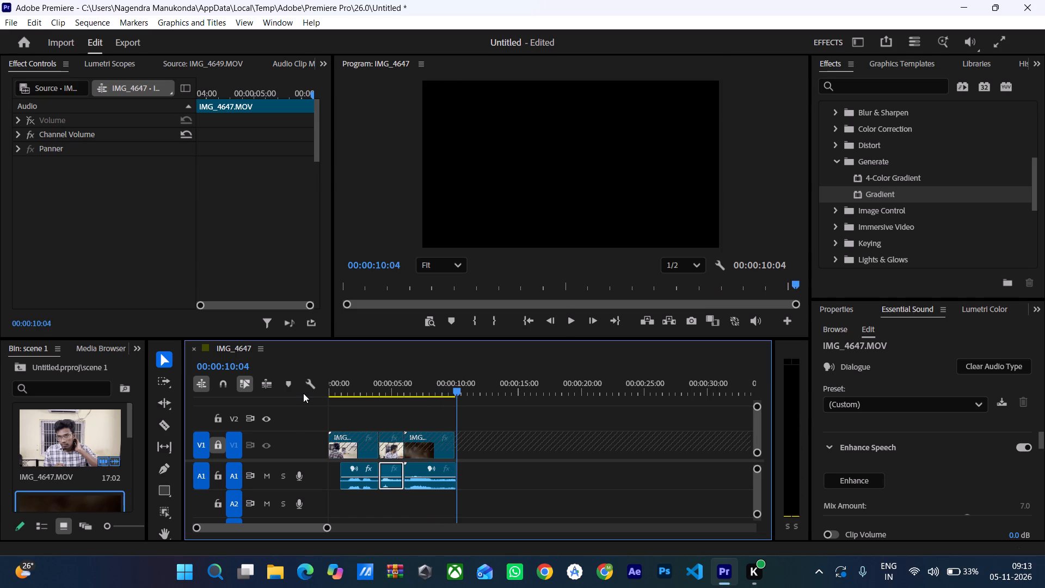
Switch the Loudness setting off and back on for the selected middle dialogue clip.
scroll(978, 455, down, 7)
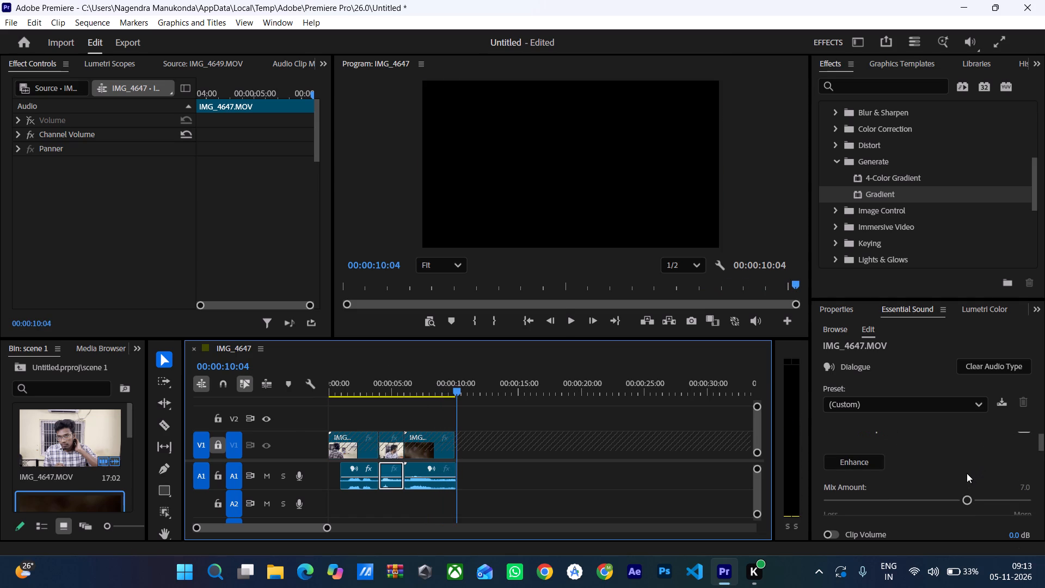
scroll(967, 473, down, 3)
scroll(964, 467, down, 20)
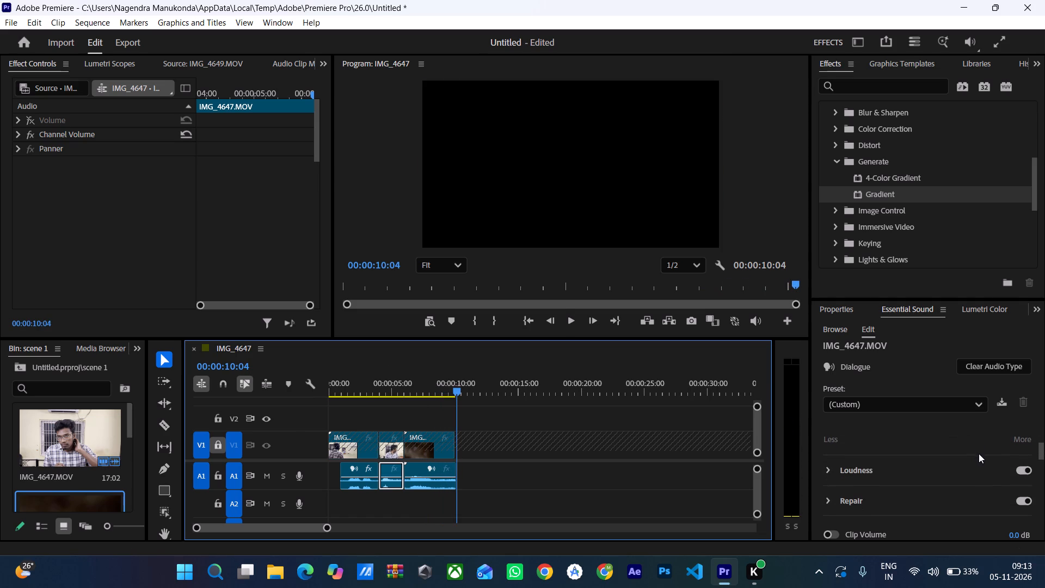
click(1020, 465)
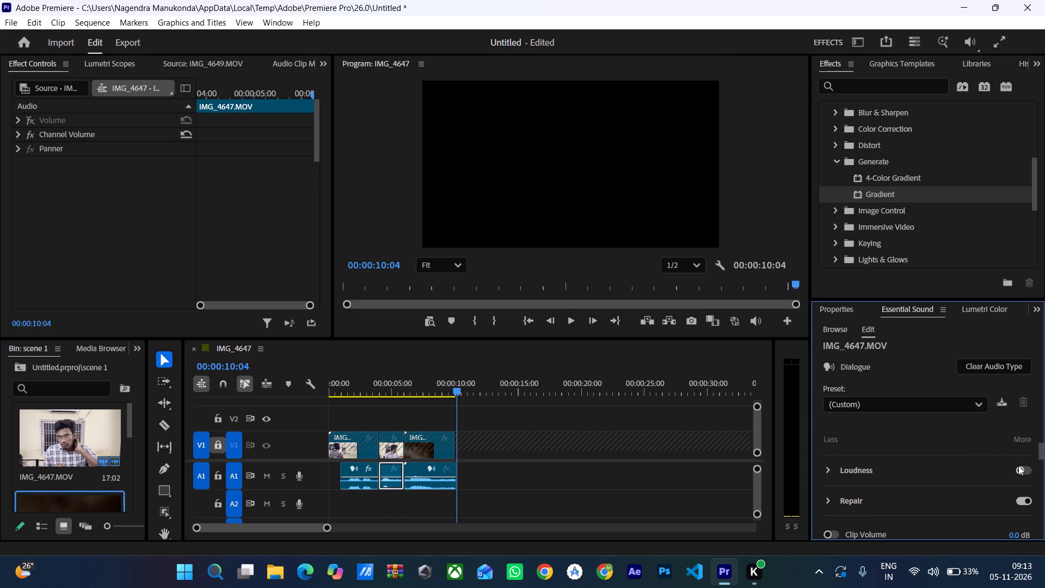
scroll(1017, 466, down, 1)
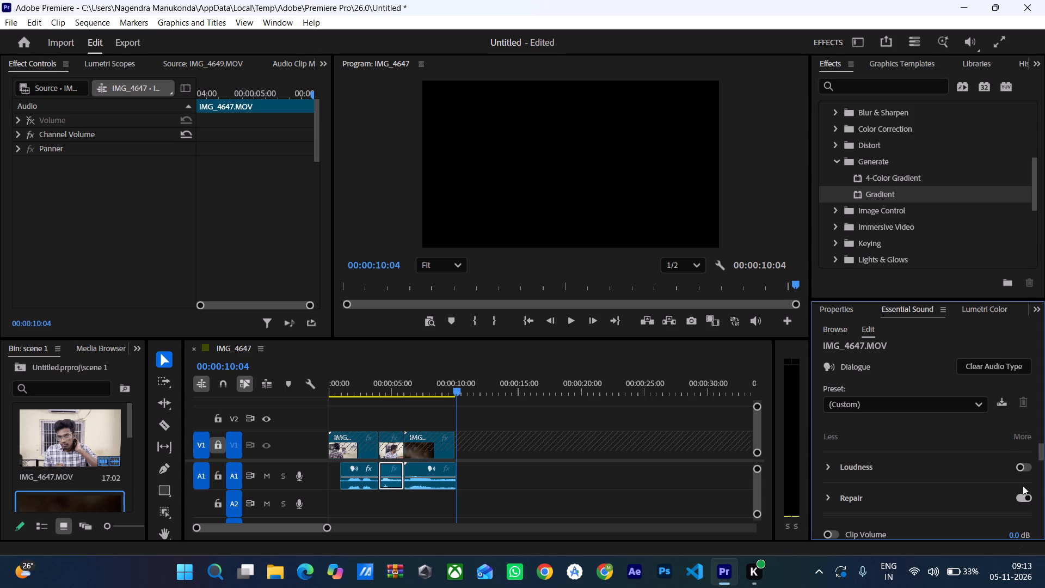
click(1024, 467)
Enable Dynamics in the Clarity settings for the middle audio clip on the A1 track.
click(415, 470)
click(380, 477)
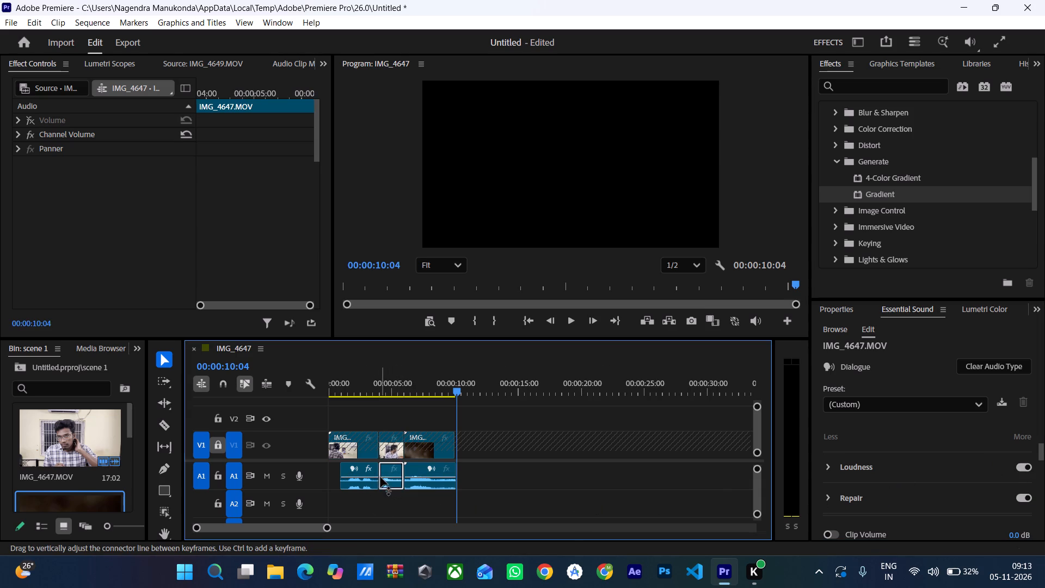
click(387, 476)
scroll(899, 470, up, 2)
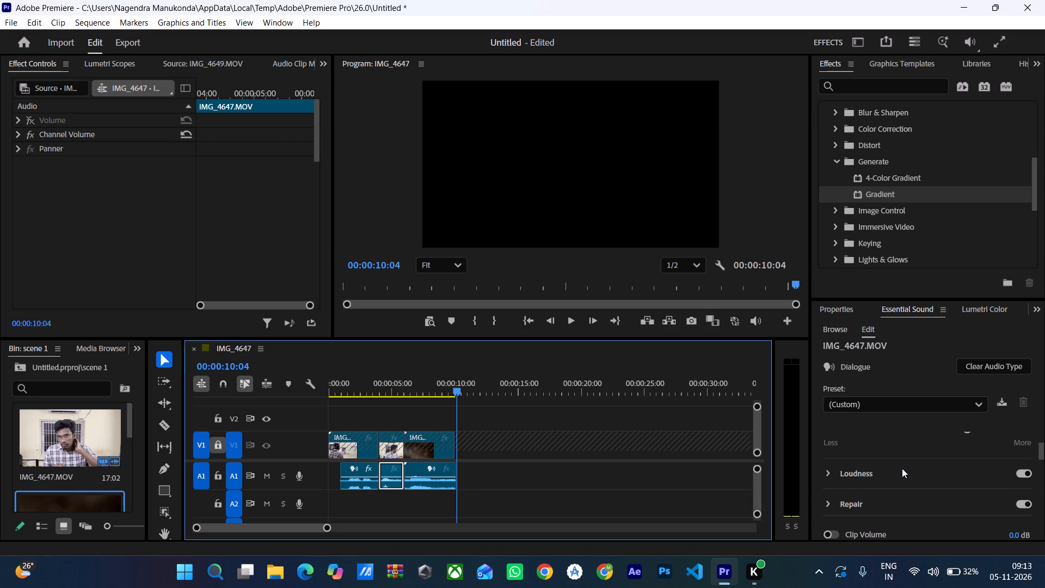
scroll(902, 468, down, 19)
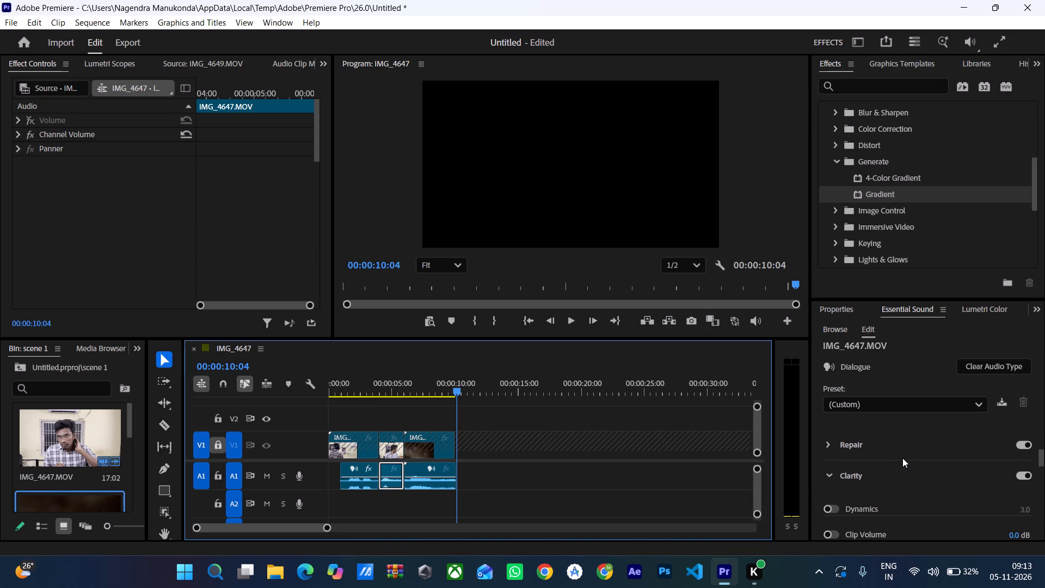
scroll(904, 458, down, 13)
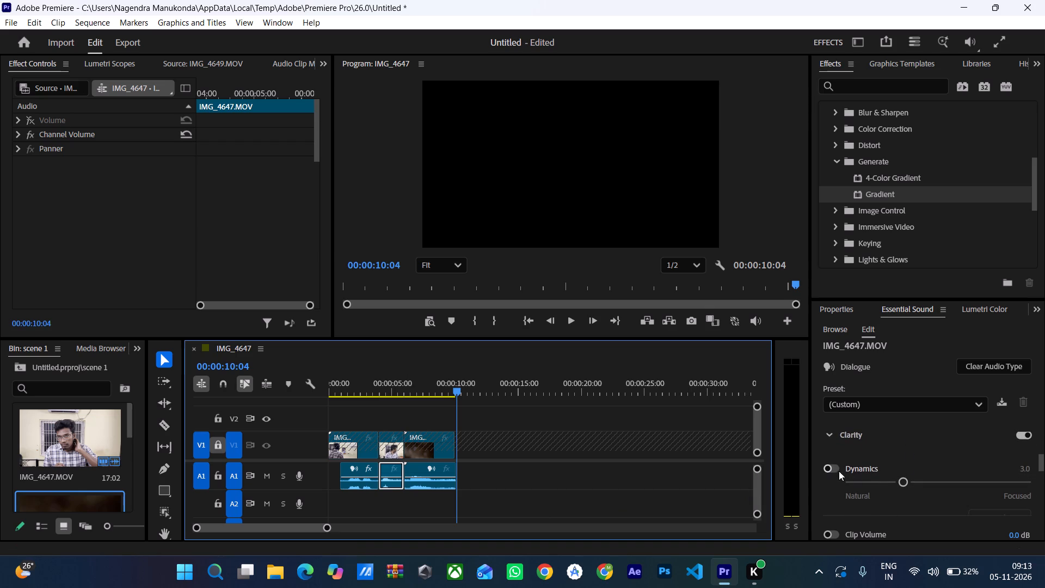
click(827, 468)
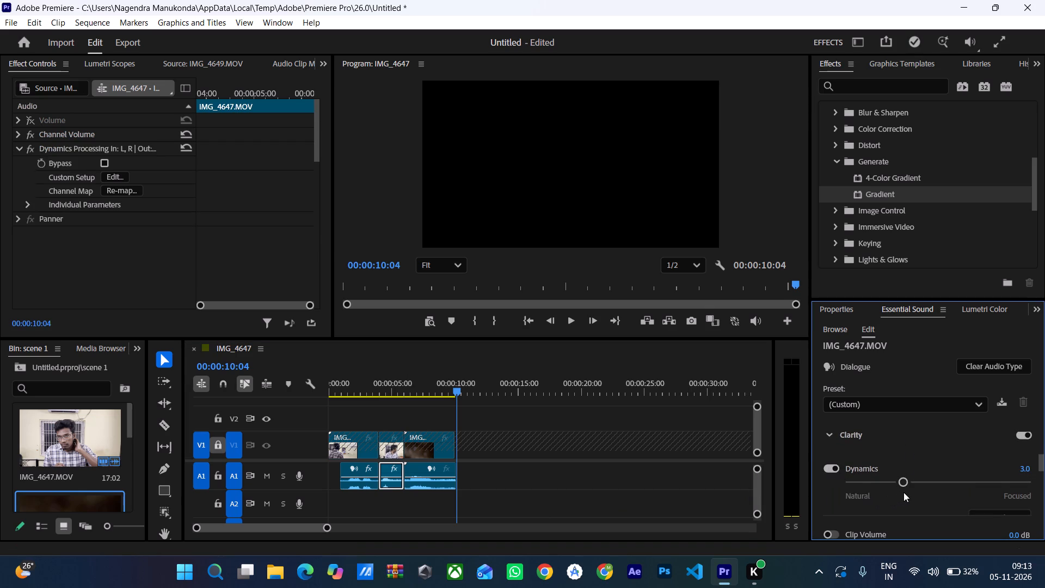
scroll(903, 492, down, 8)
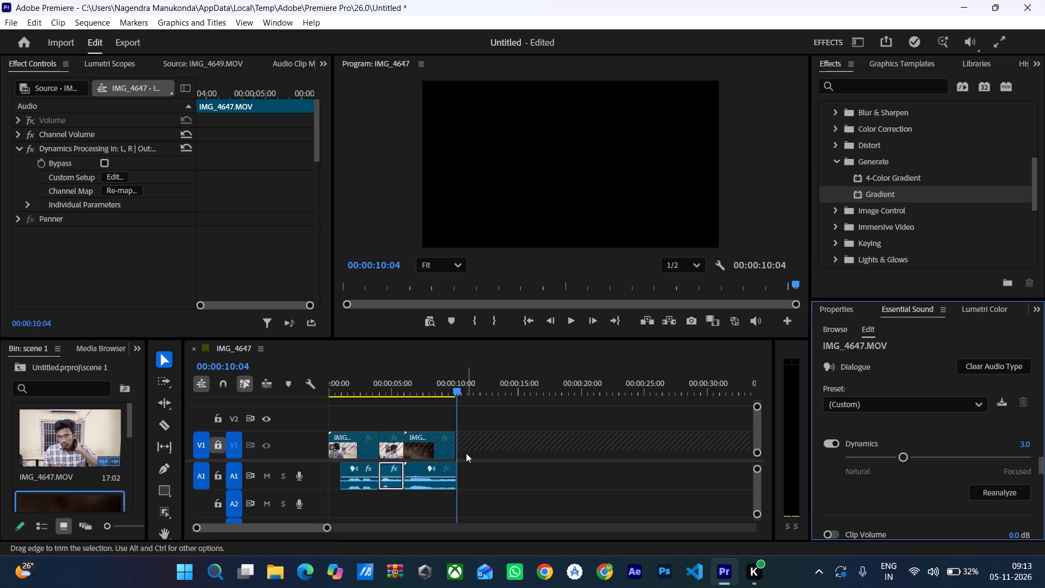
Play the sequence from the start to review the middle clip's audio with Dynamics on.
drag(452, 392, 269, 425)
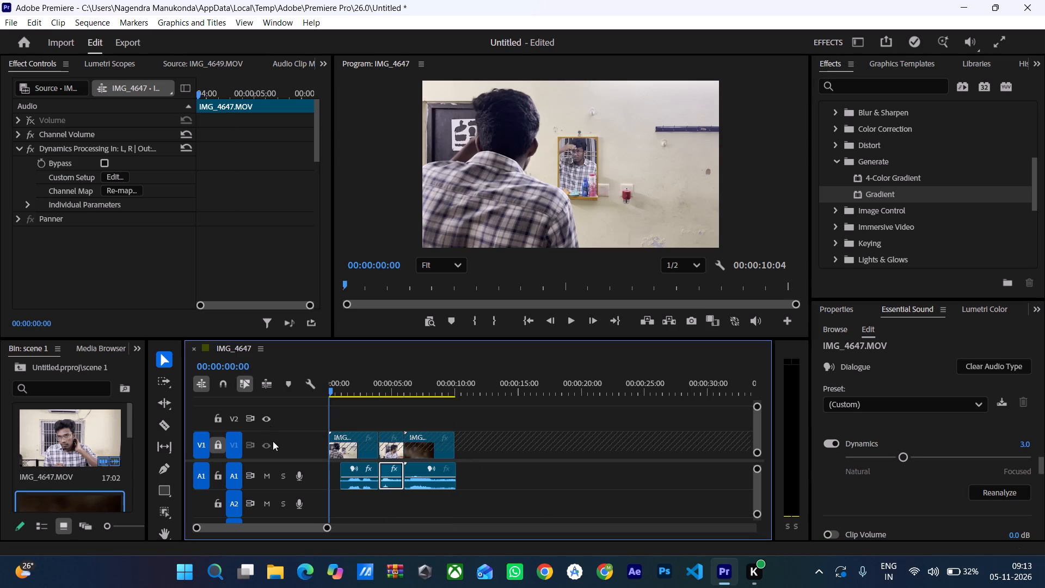
key(space)
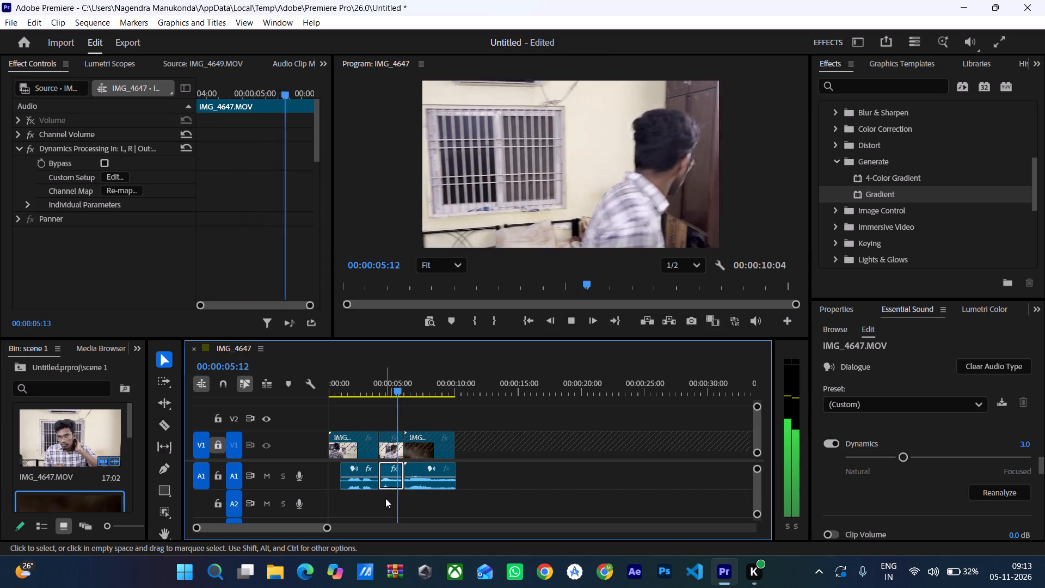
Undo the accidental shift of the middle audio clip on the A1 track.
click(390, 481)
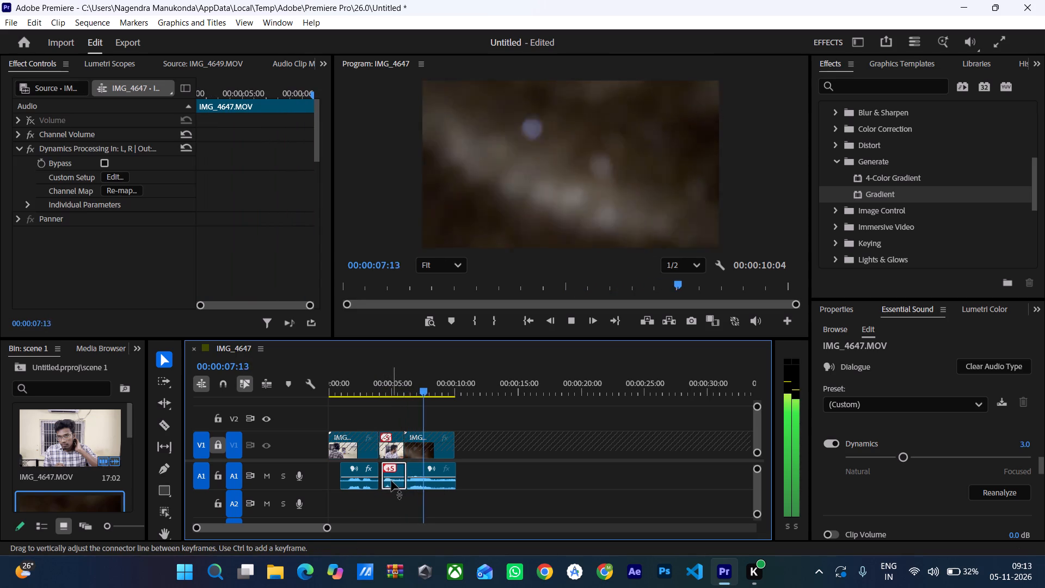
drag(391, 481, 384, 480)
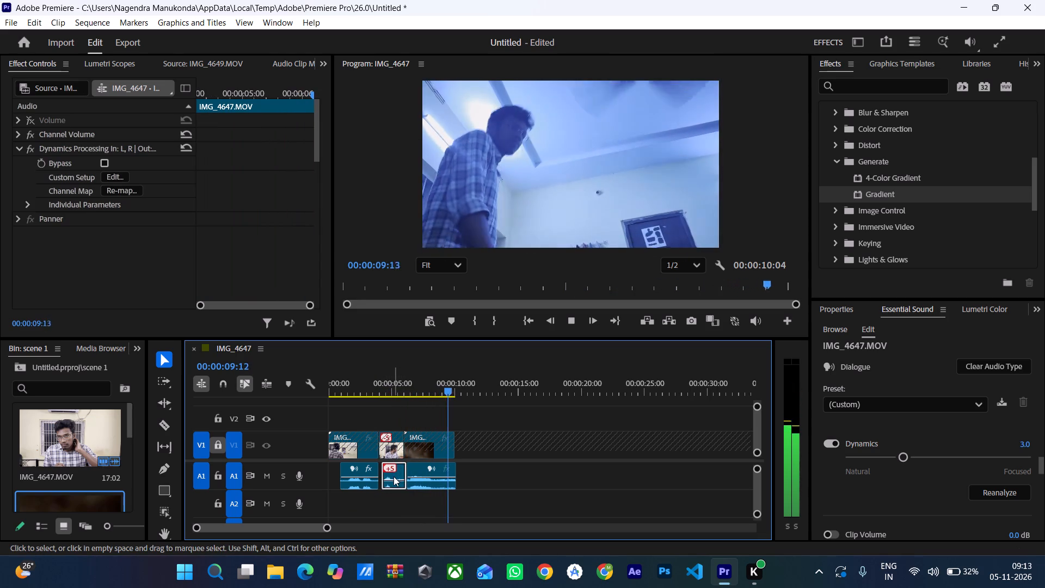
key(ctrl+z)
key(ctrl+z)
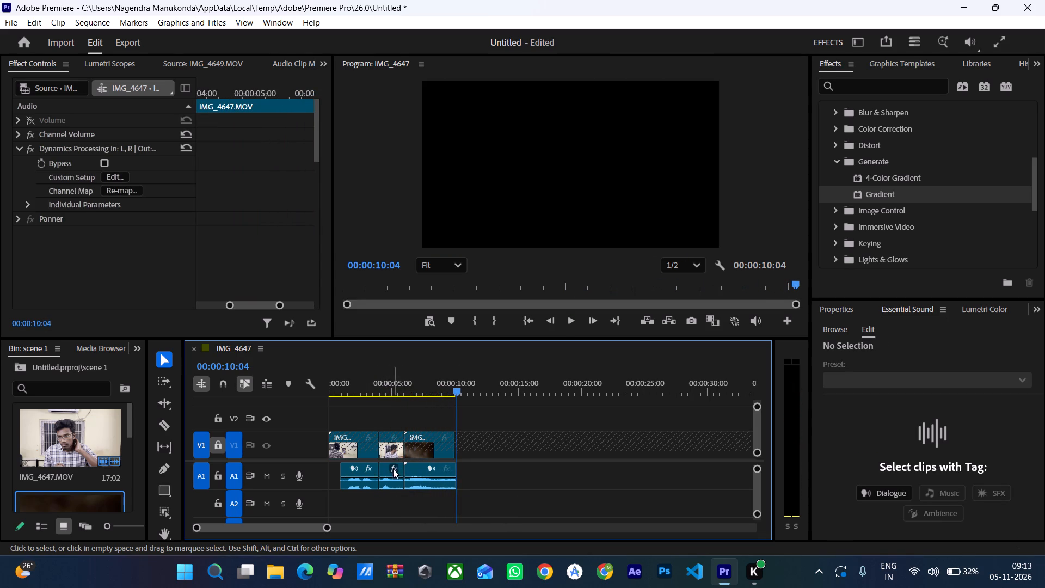
Apply the Background Walla Walla preset to the middle A1 dialogue clip and run Enhance Speech on it.
click(389, 474)
scroll(867, 408, down, 2)
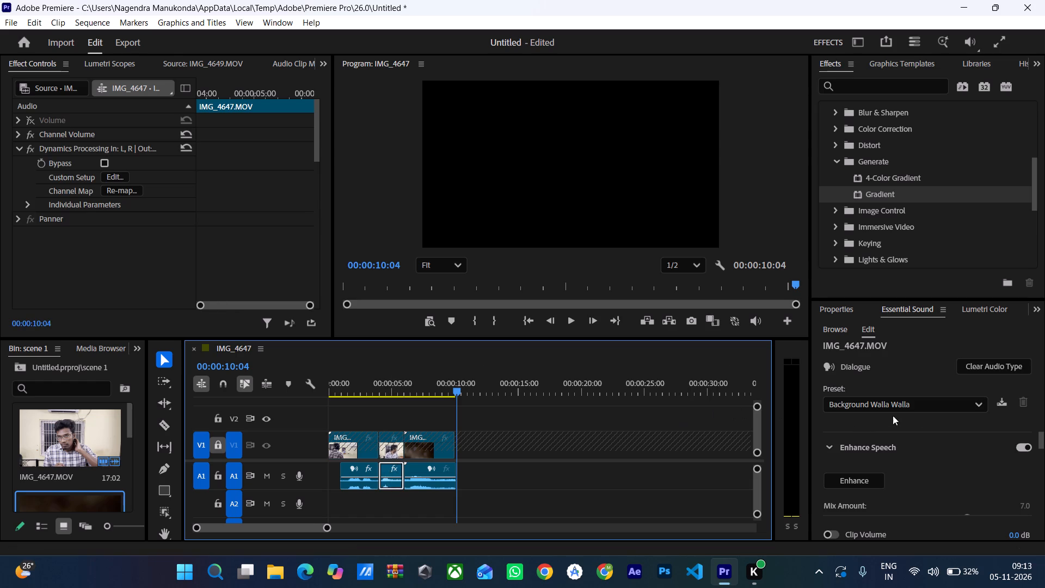
click(871, 480)
scroll(869, 471, down, 1)
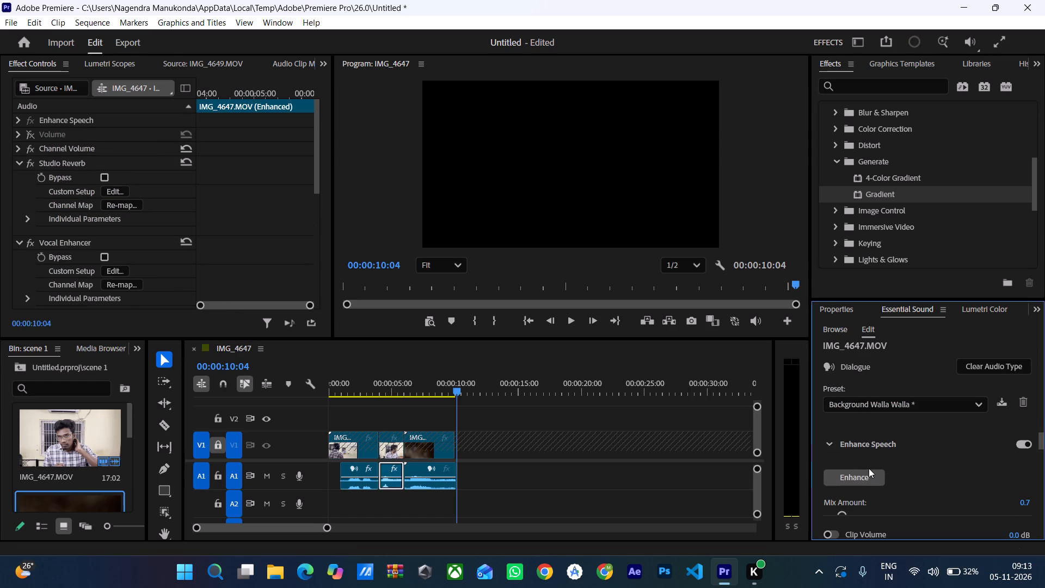
Raise the Enhance Speech mix amount of the middle A1 dialogue clip to 7.0.
scroll(869, 468, down, 2)
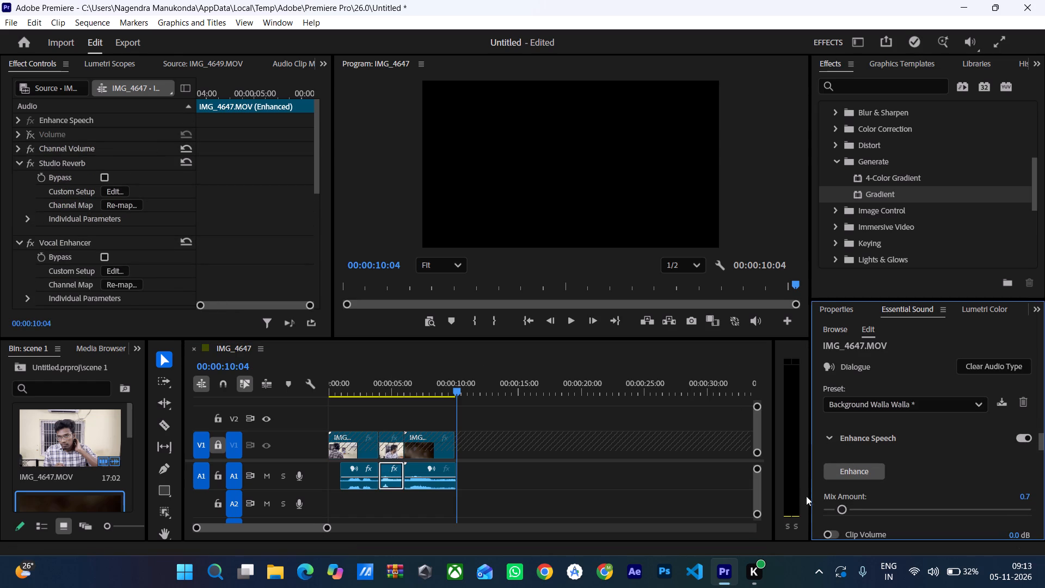
drag(846, 505, 906, 504)
click(905, 503)
click(907, 511)
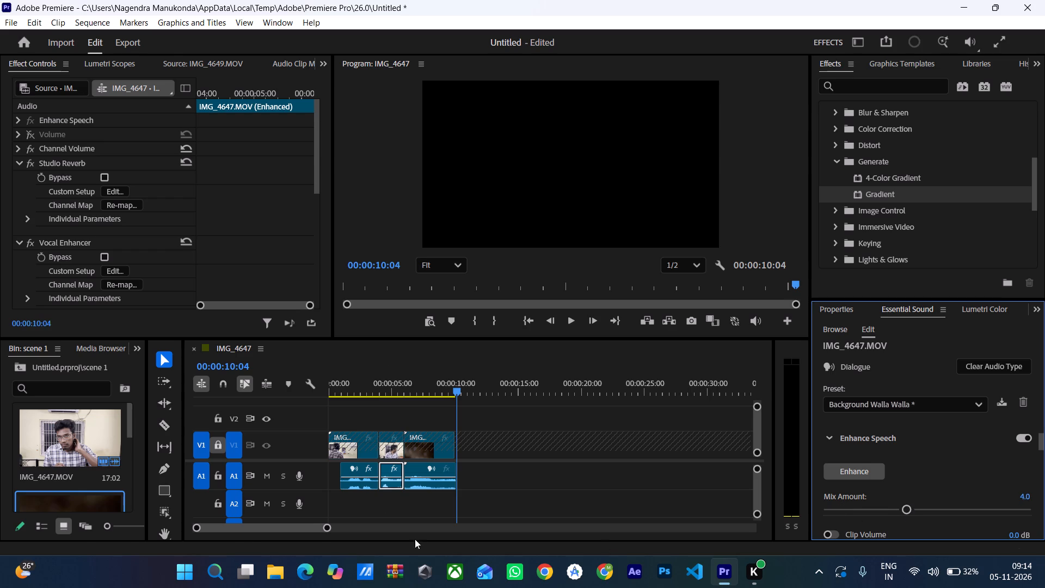
click(421, 470)
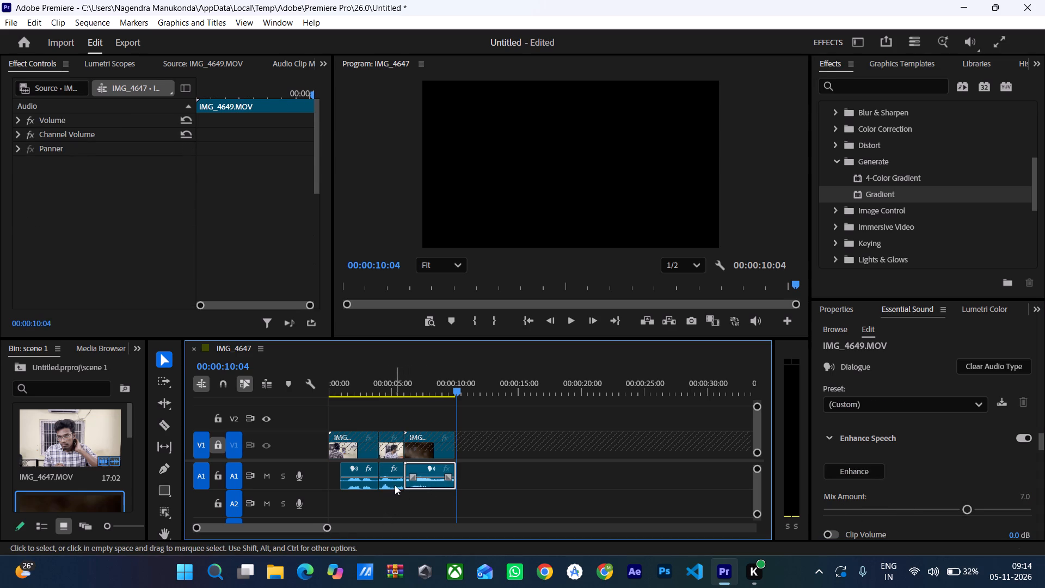
click(393, 481)
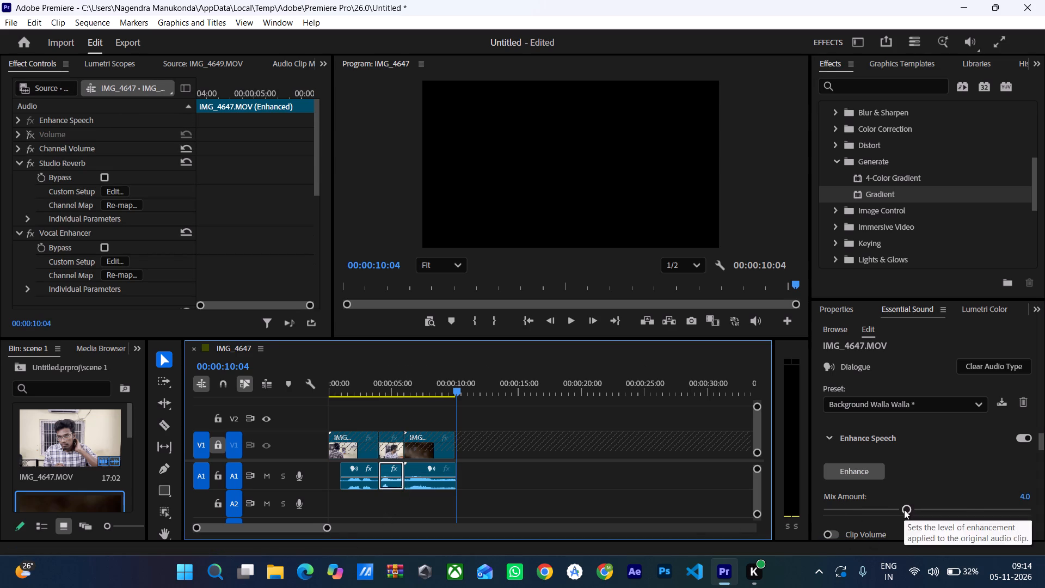
drag(904, 510, 950, 513)
click(953, 513)
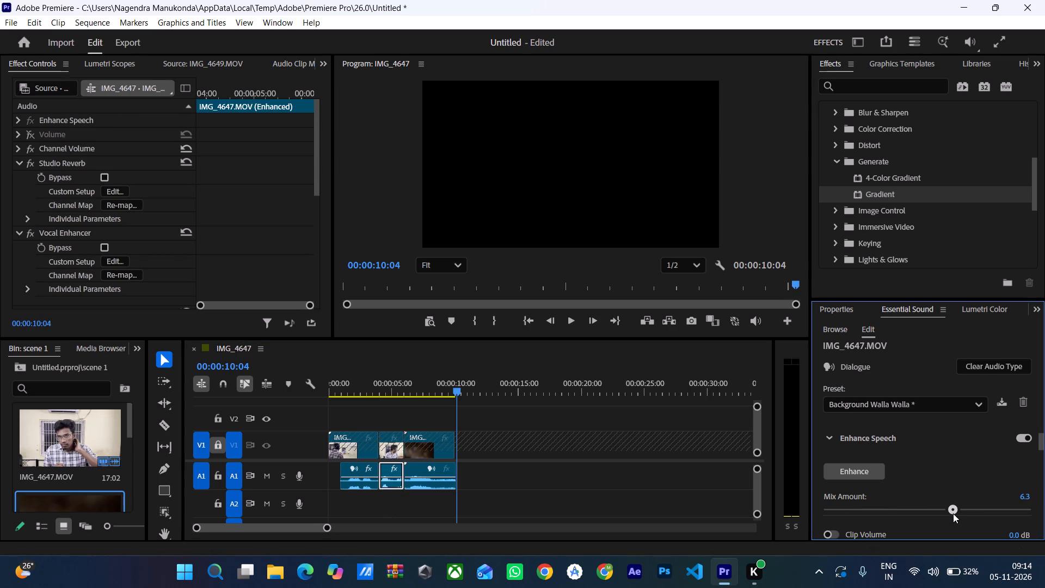
drag(957, 514, 968, 512)
drag(968, 512, 970, 513)
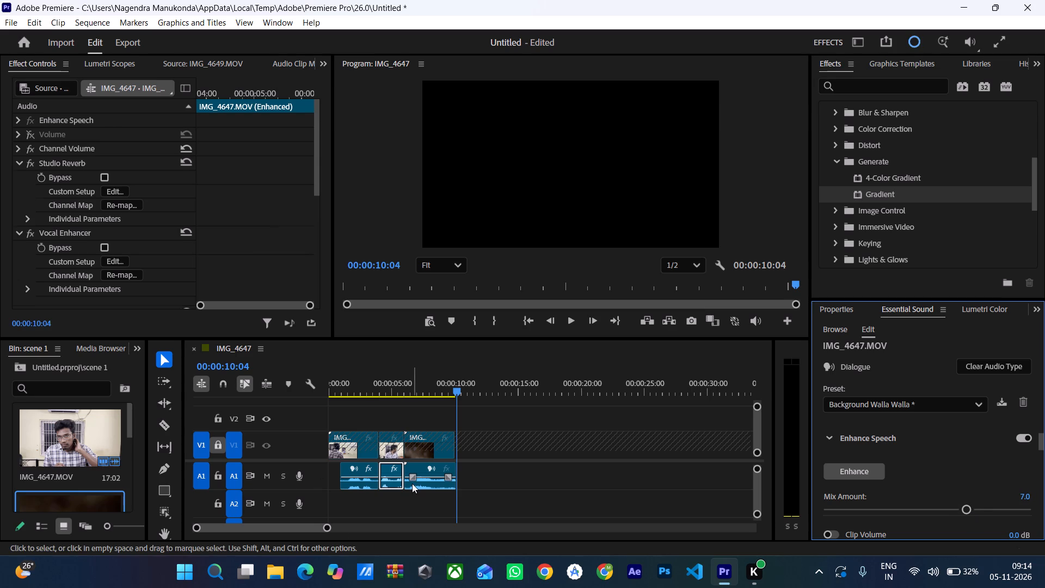
click(412, 483)
click(384, 475)
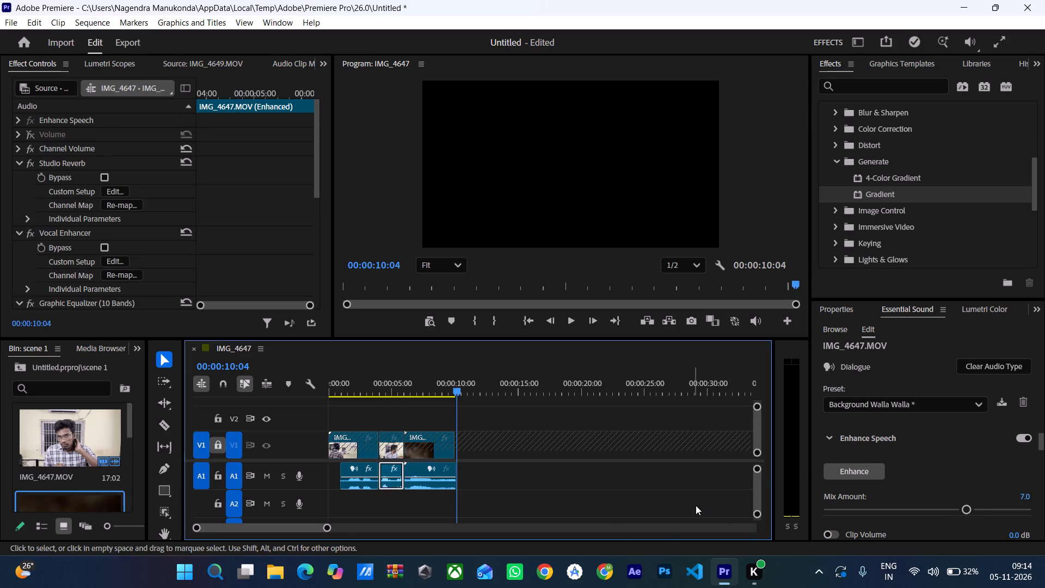
Run Enhance Speech on the last dialogue clip, IMG_4649.MOV, on the A1 track.
click(428, 483)
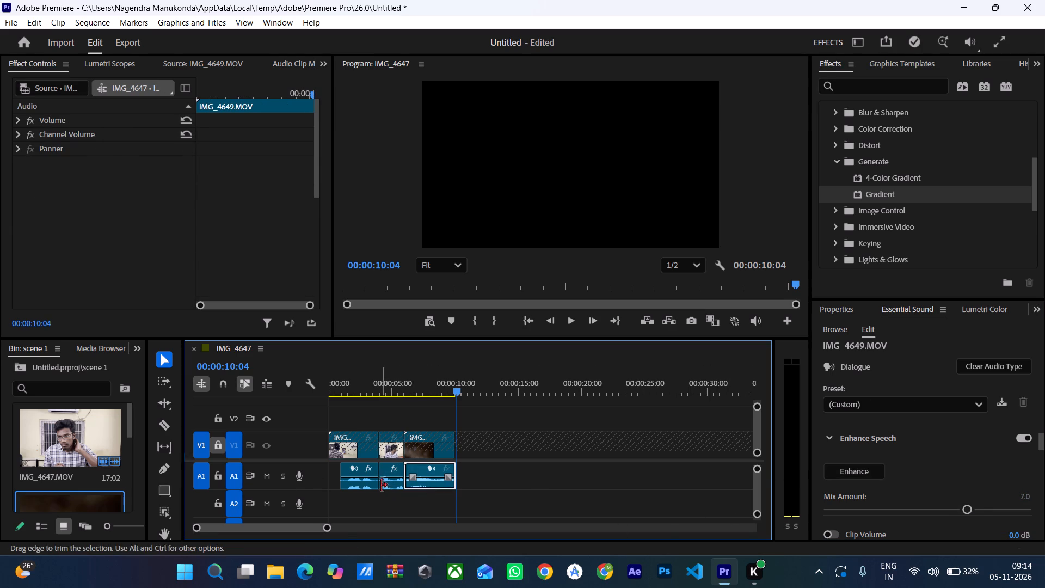
click(384, 478)
click(360, 474)
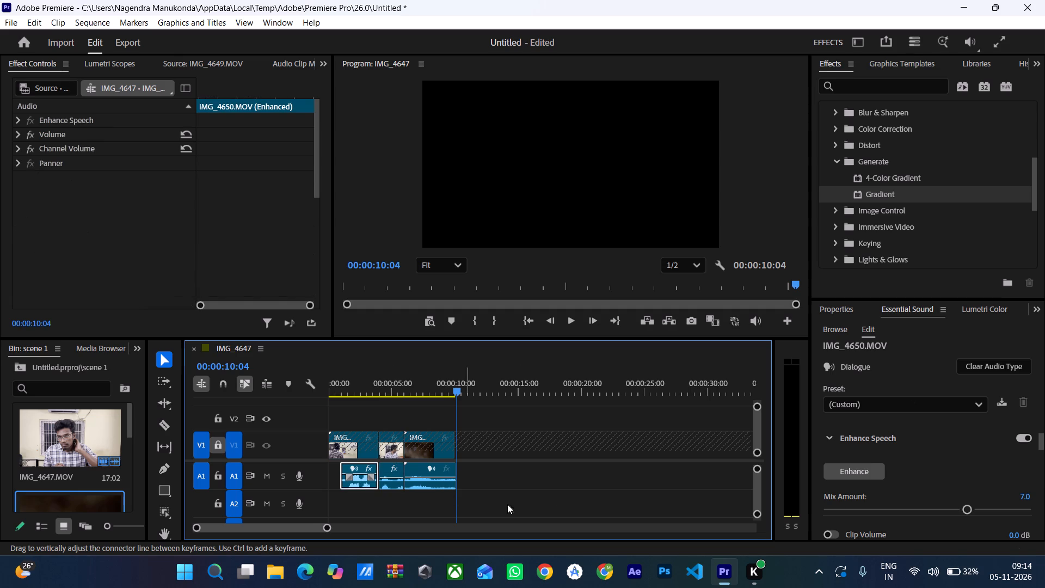
click(395, 482)
click(432, 479)
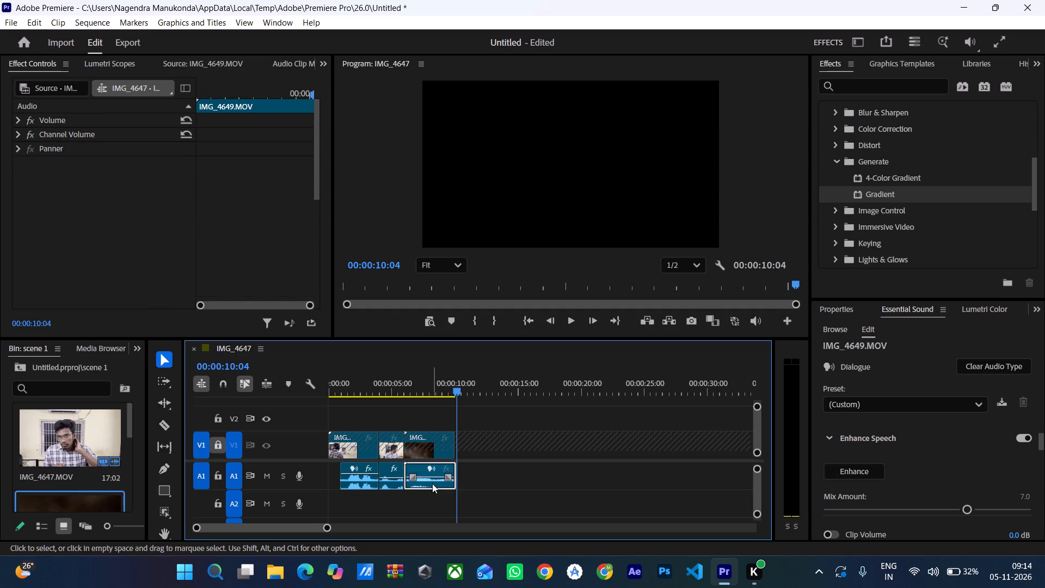
click(845, 472)
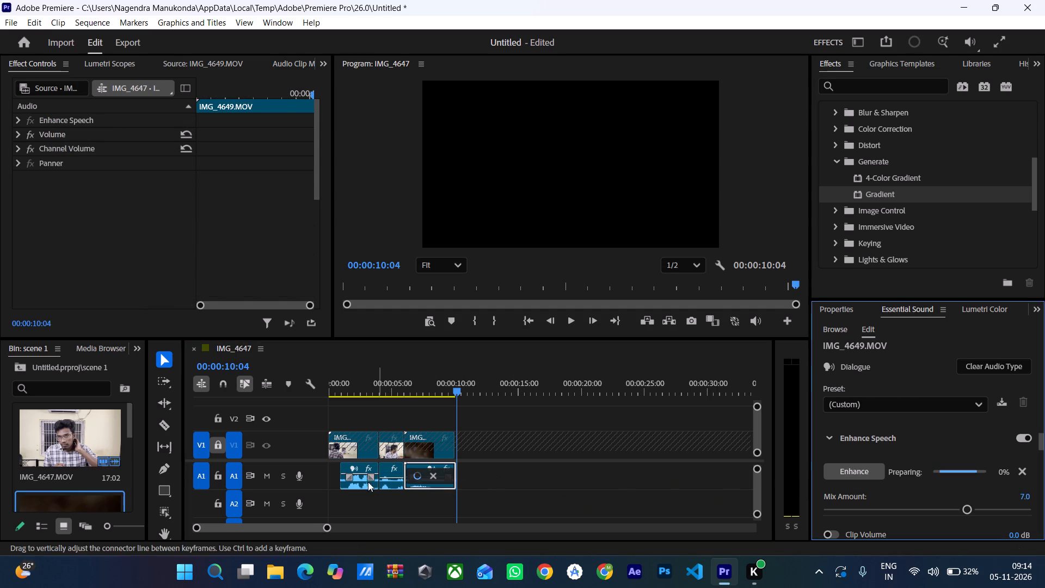
Turn off the speech enhancement on the middle A1 dialogue clip.
click(366, 485)
click(395, 487)
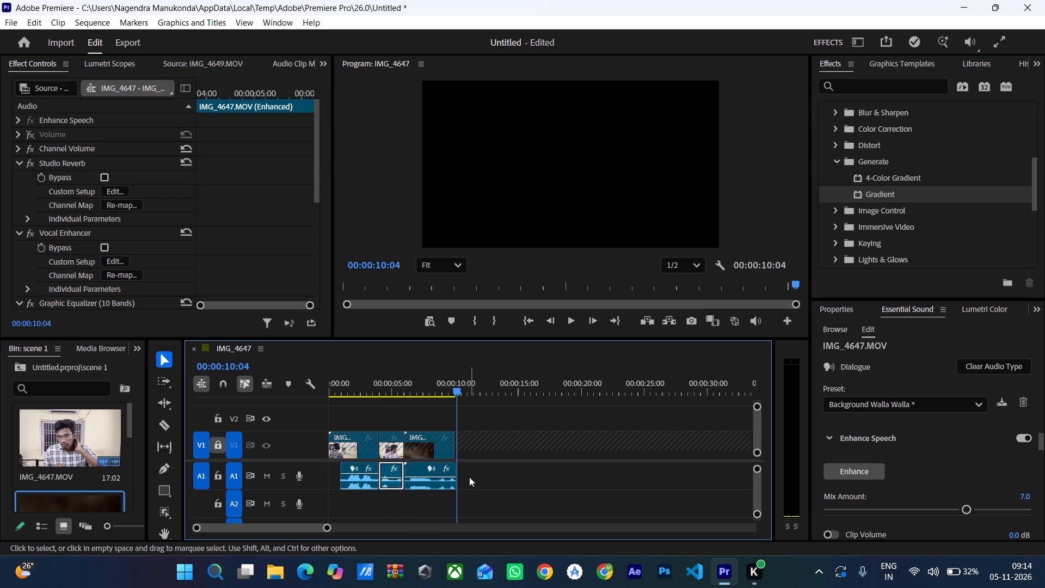
click(390, 477)
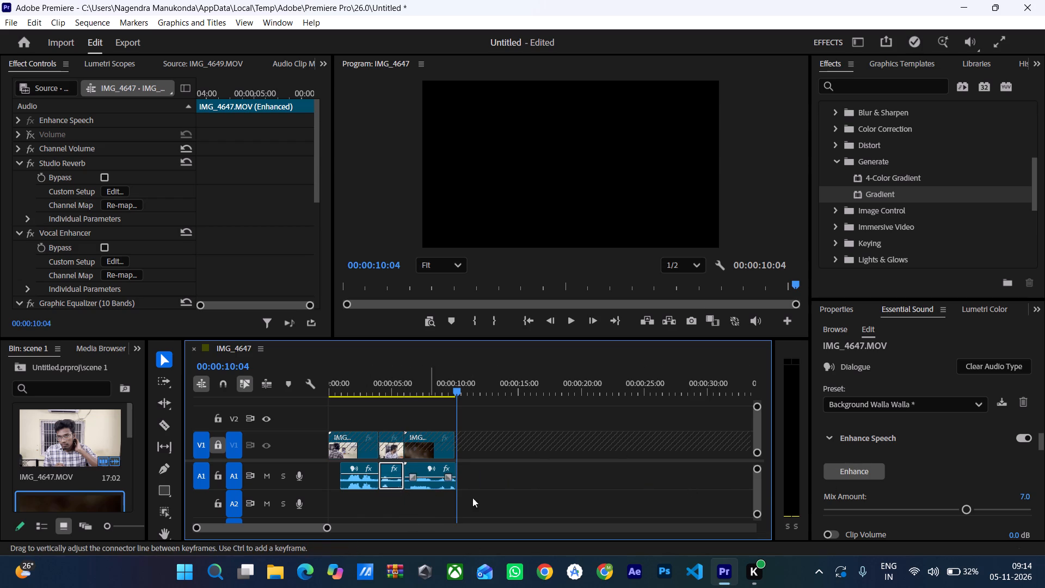
click(877, 473)
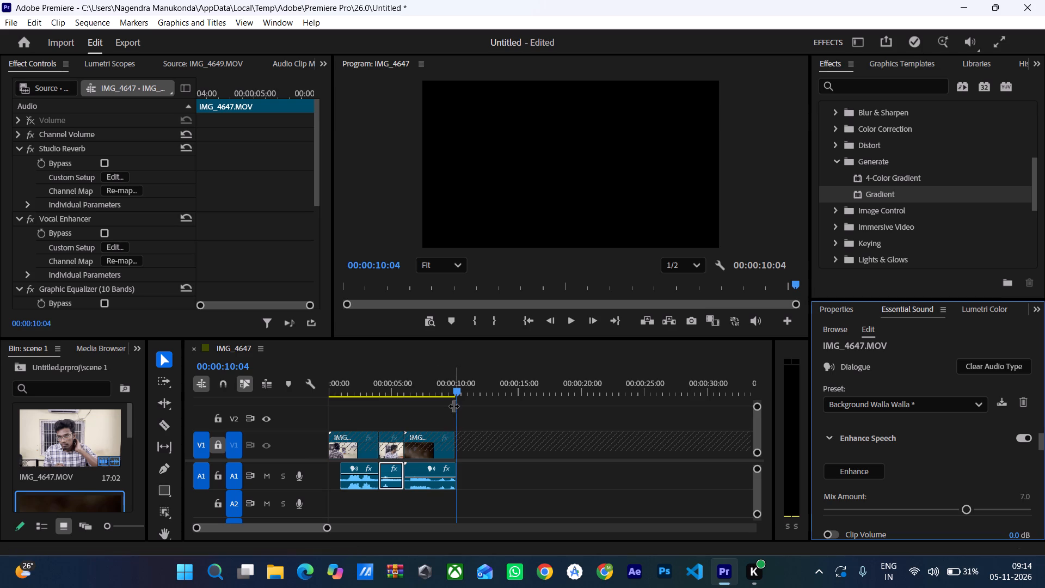
Play the sequence from the start to review the changed dialogue audio, and return the playhead to the beginning.
drag(458, 390, 310, 421)
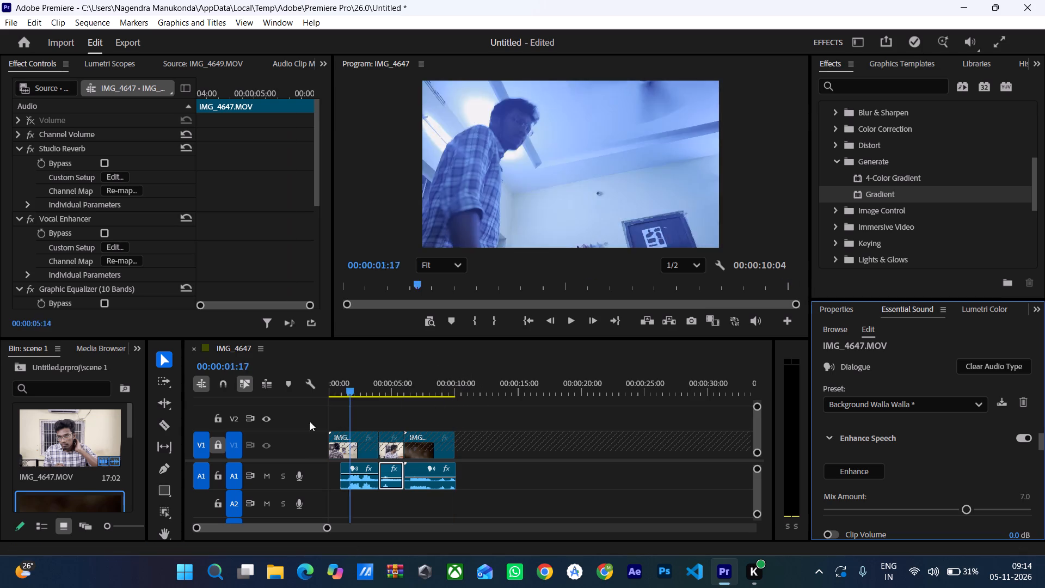
drag(310, 421, 245, 431)
key(space)
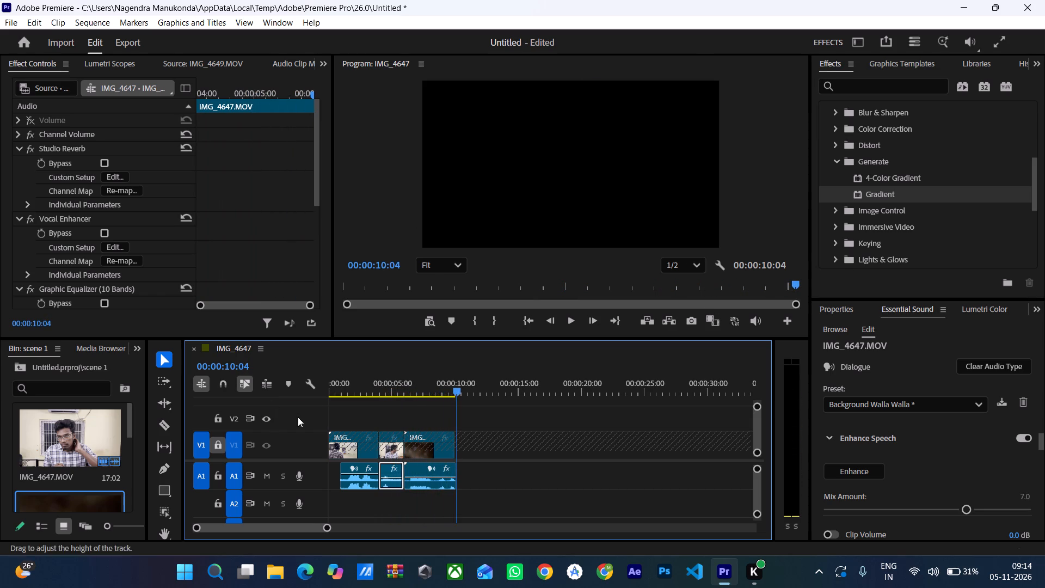
drag(455, 390, 333, 394)
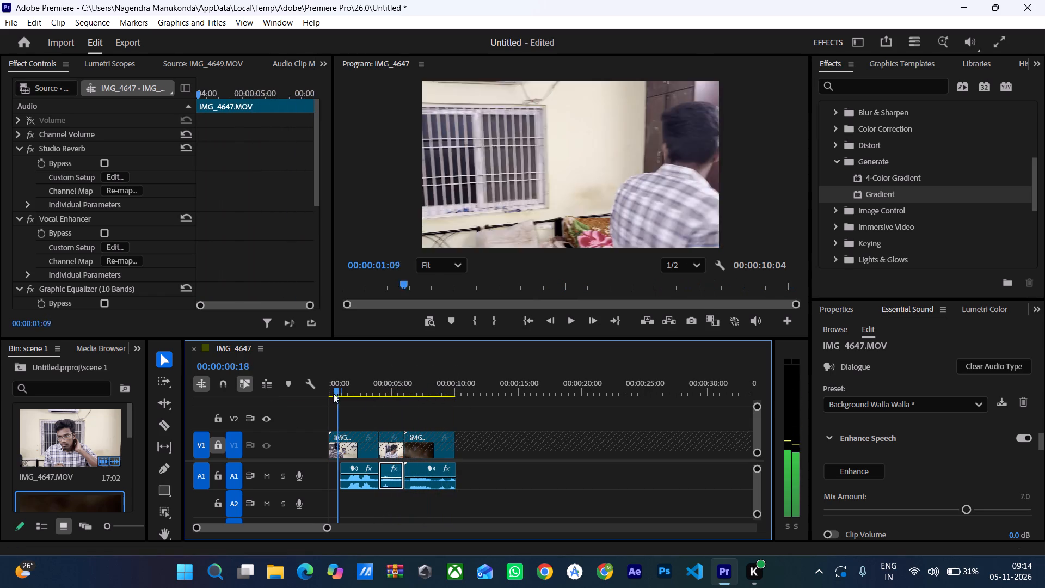
drag(333, 394, 324, 393)
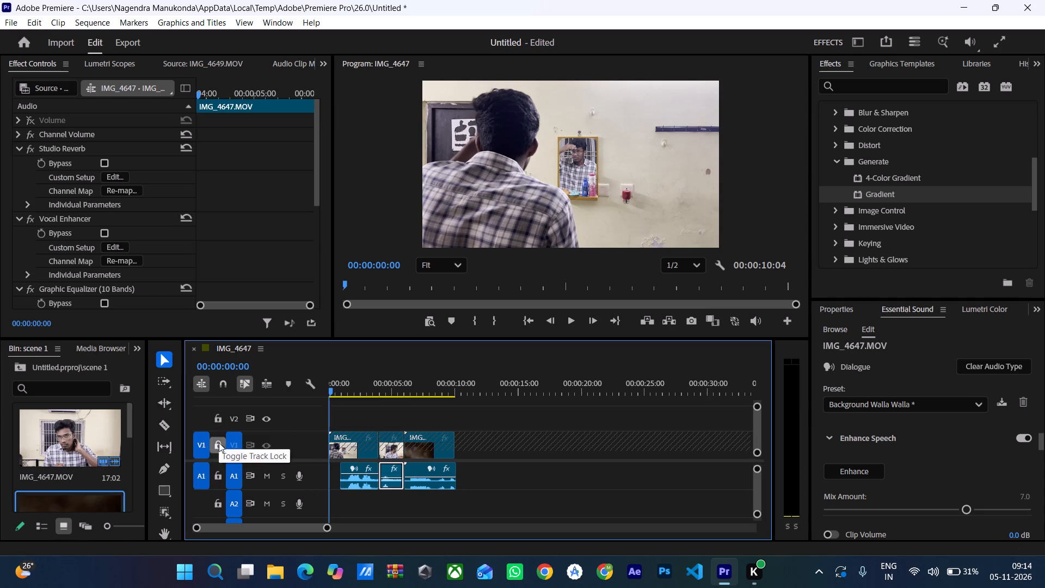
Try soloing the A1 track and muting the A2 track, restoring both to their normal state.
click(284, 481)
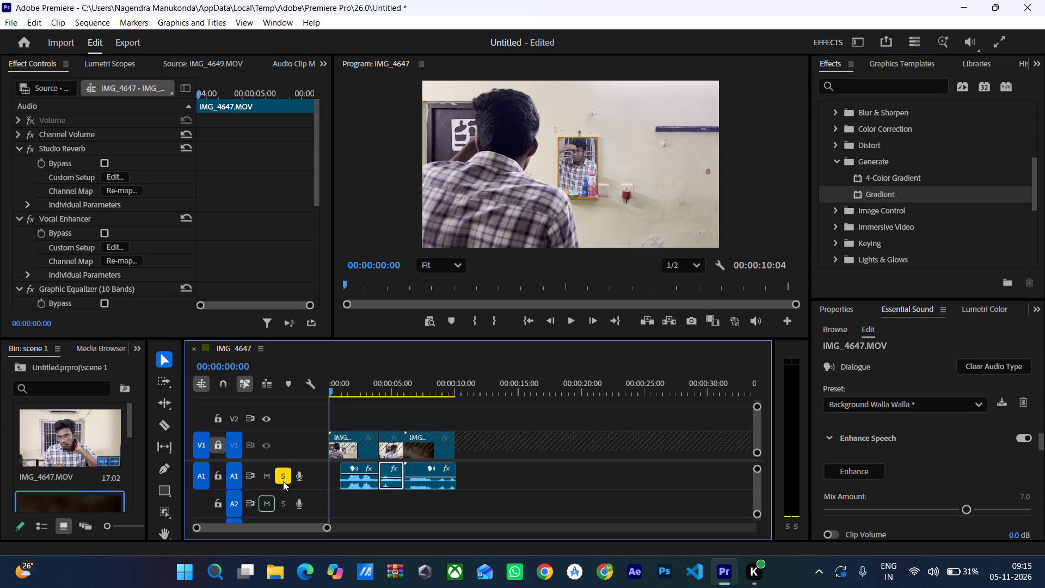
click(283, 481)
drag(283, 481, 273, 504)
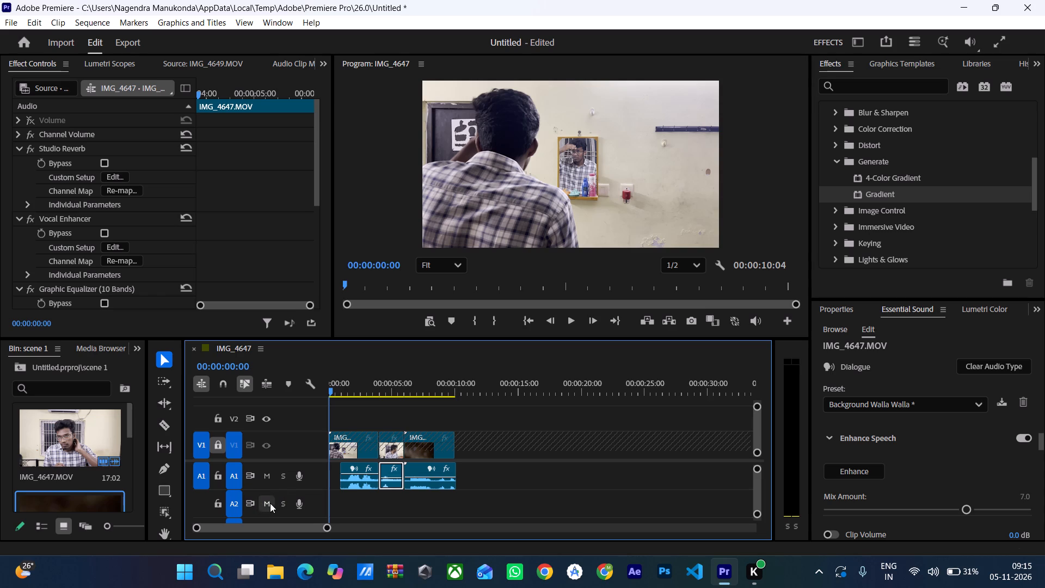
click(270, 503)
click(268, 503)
Play the whole sequence from 00:00:00:00 again to check the audio of all three clips.
drag(332, 391, 336, 390)
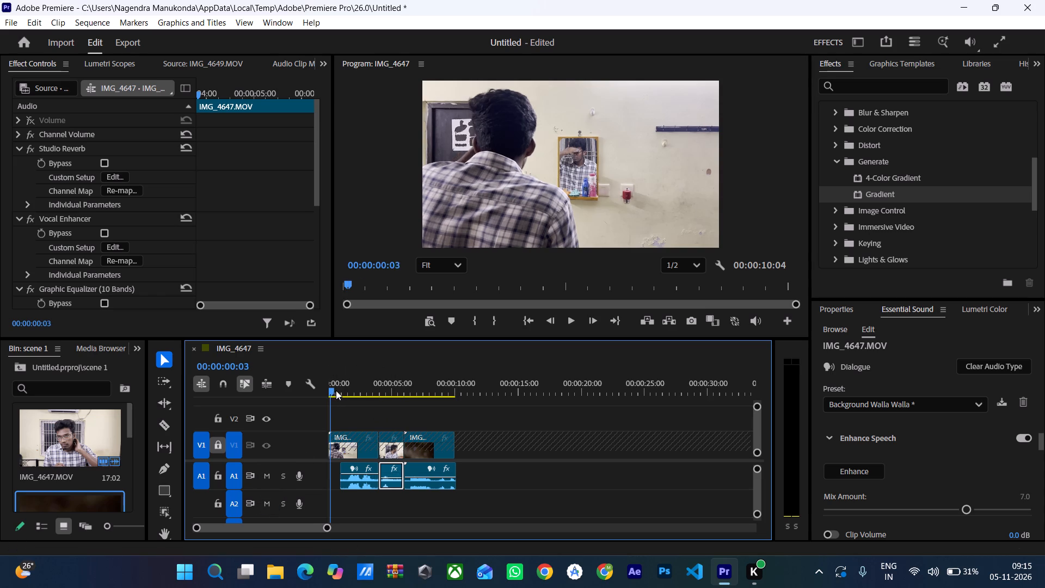
drag(336, 390, 279, 401)
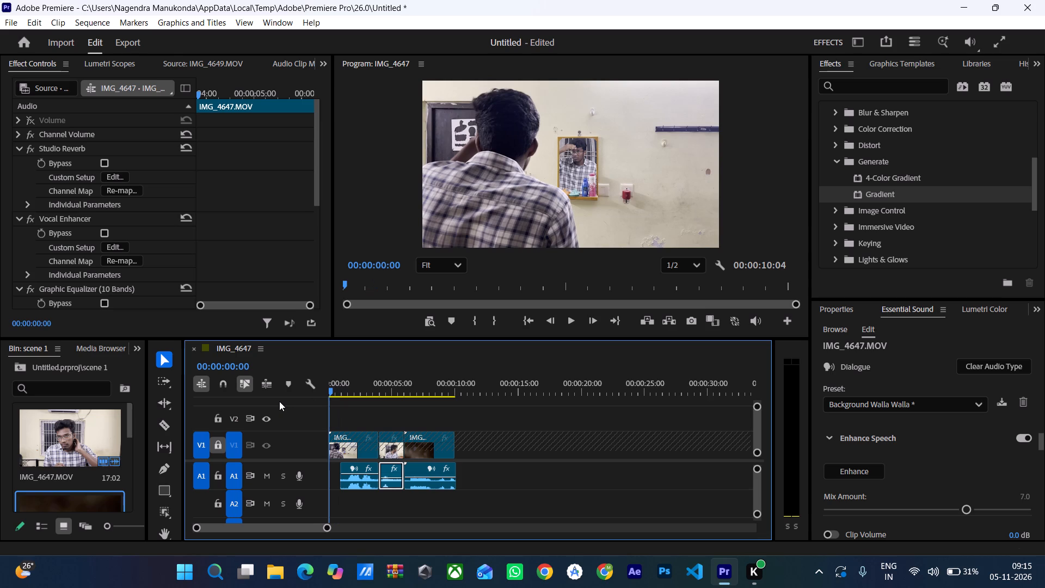
key(space)
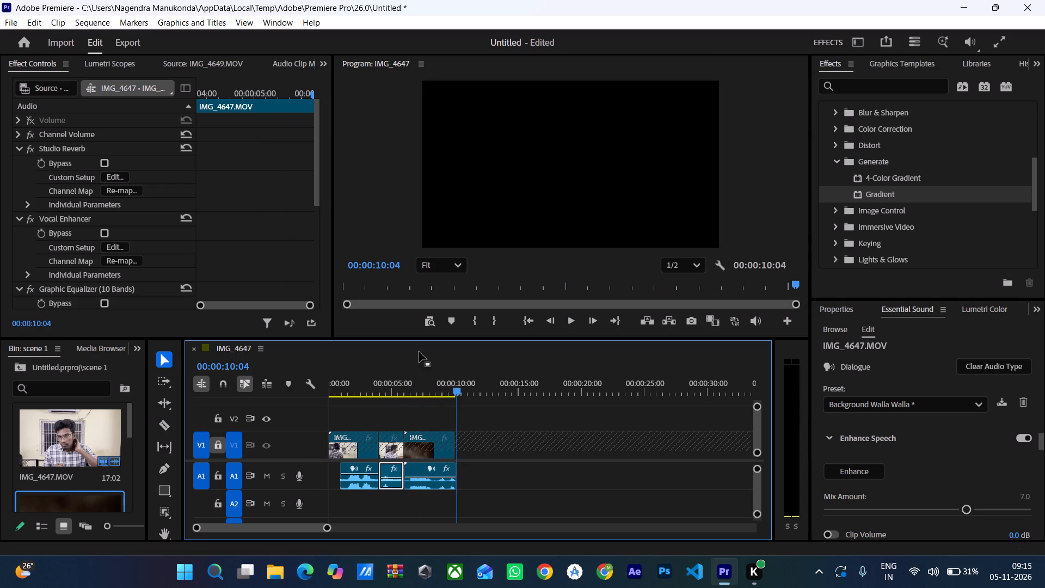
Scrub back and forth through the last clip, between about 6 and 8.5 seconds, to examine its picture and audio.
click(420, 450)
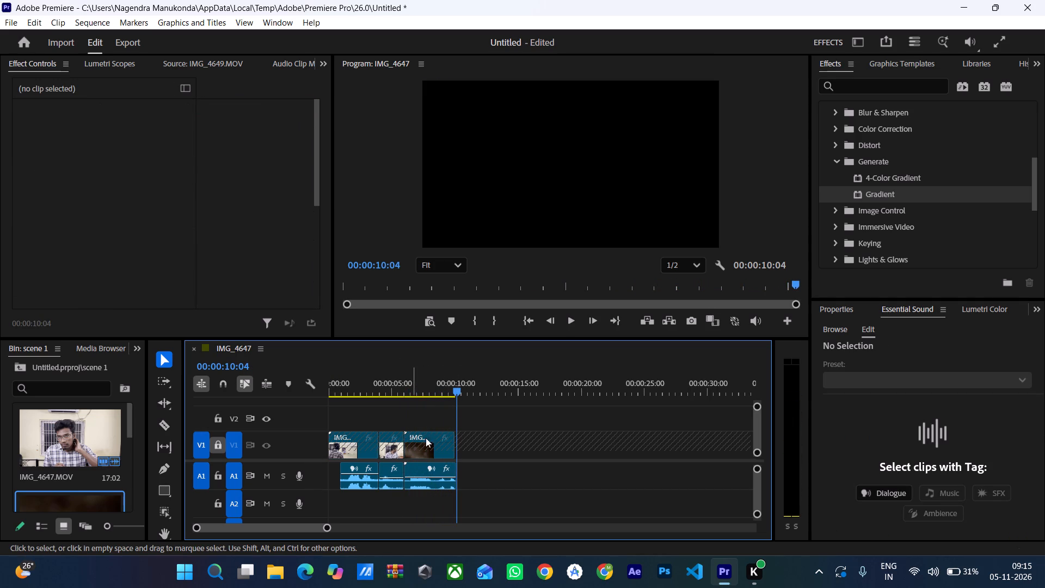
click(428, 433)
drag(457, 391, 452, 391)
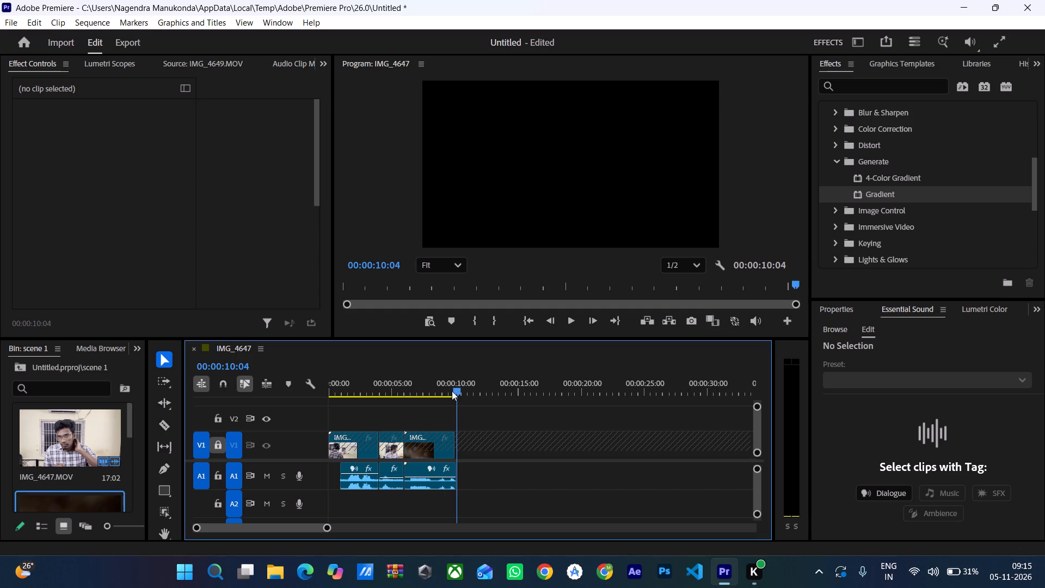
drag(452, 391, 433, 394)
click(426, 425)
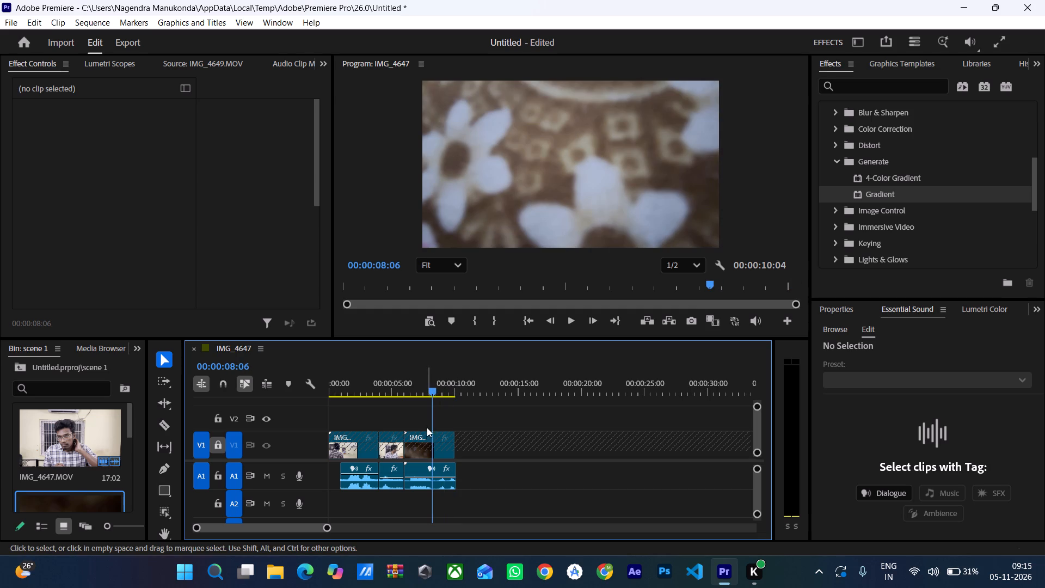
click(425, 437)
drag(432, 396, 427, 396)
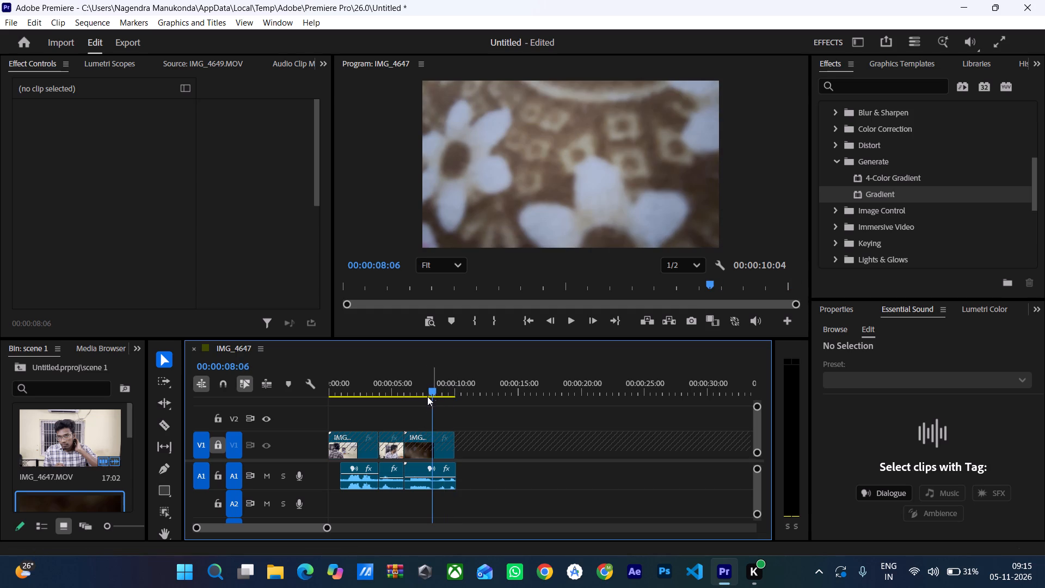
drag(427, 396, 420, 397)
drag(429, 394, 407, 395)
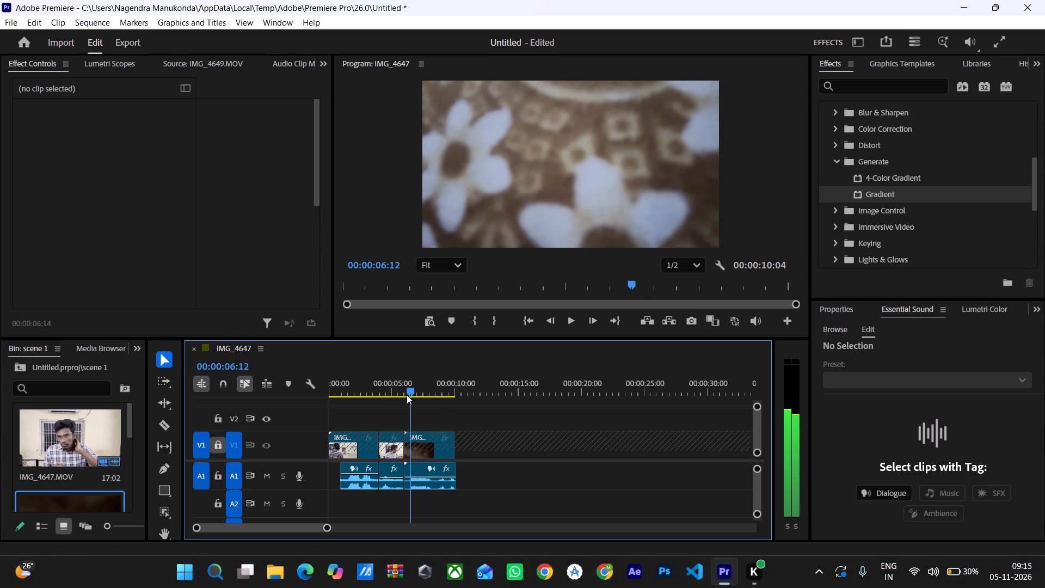
drag(407, 395, 424, 402)
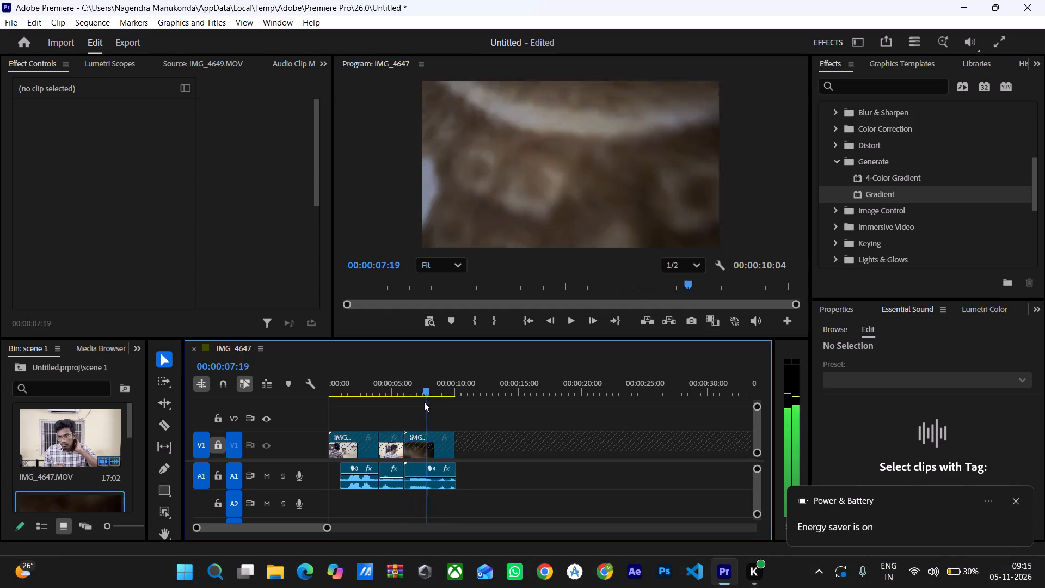
drag(424, 402, 432, 404)
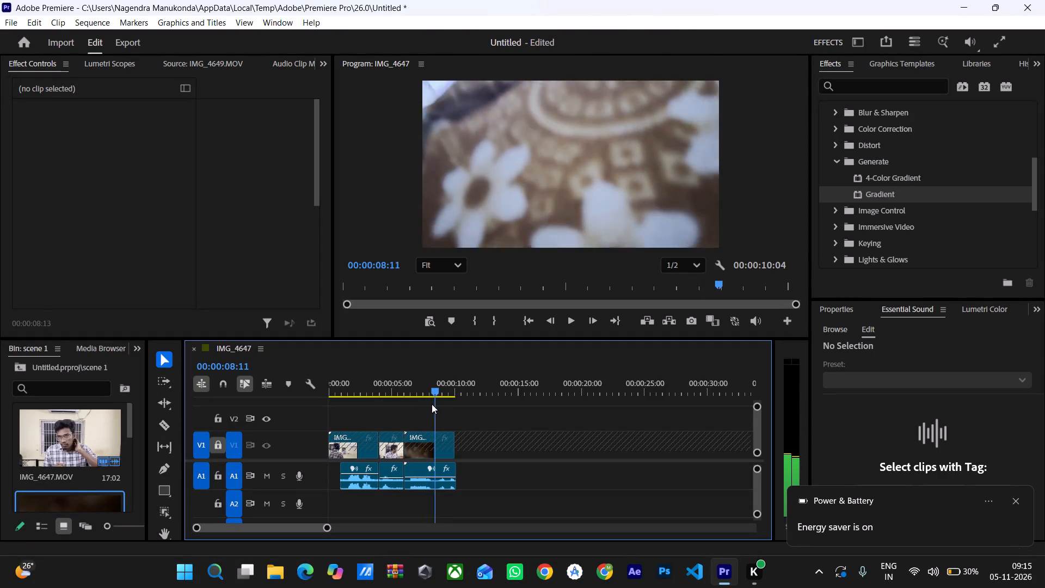
drag(432, 404, 425, 401)
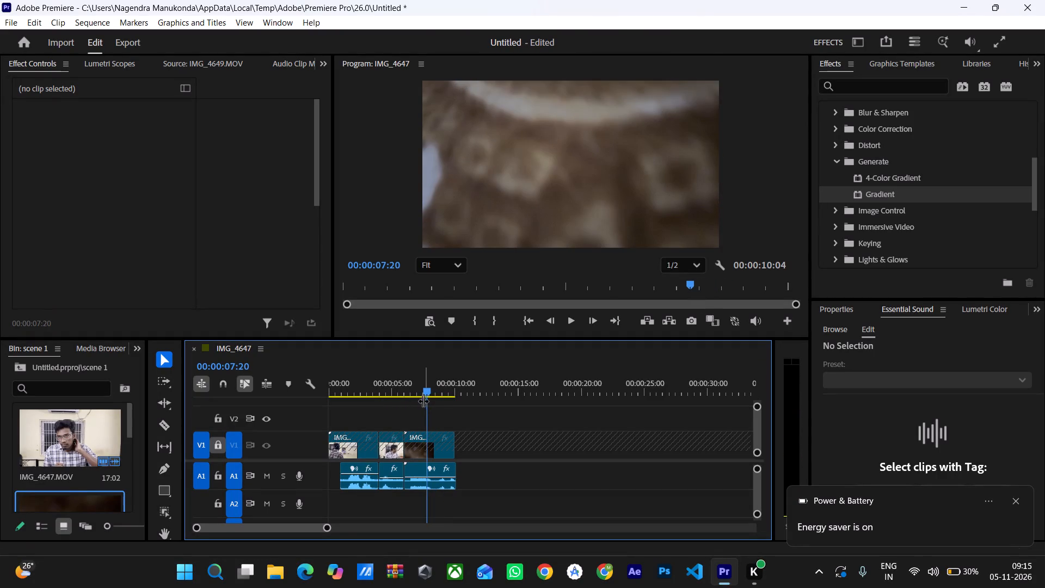
drag(425, 389, 428, 390)
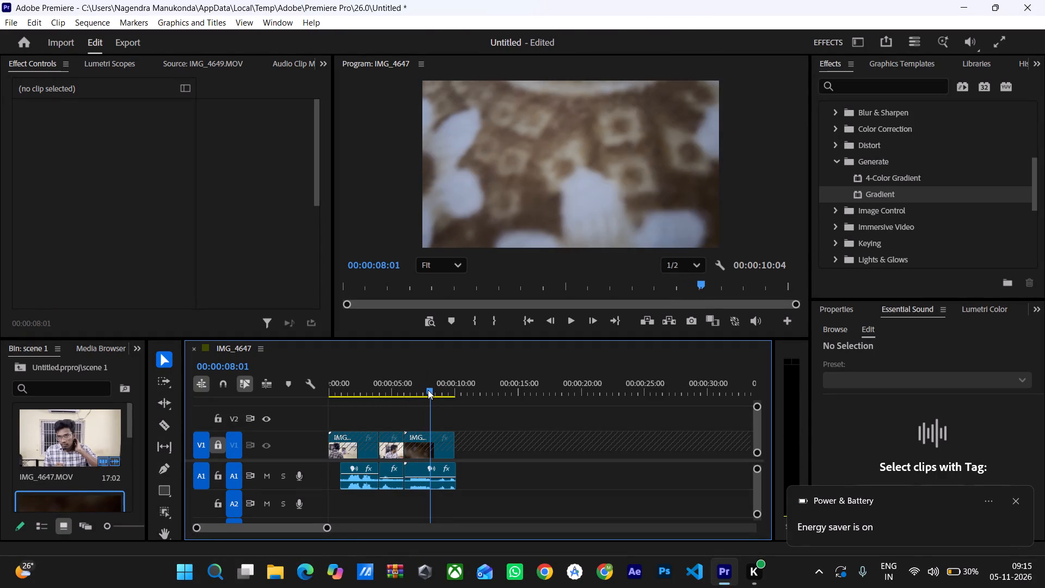
drag(428, 390, 423, 390)
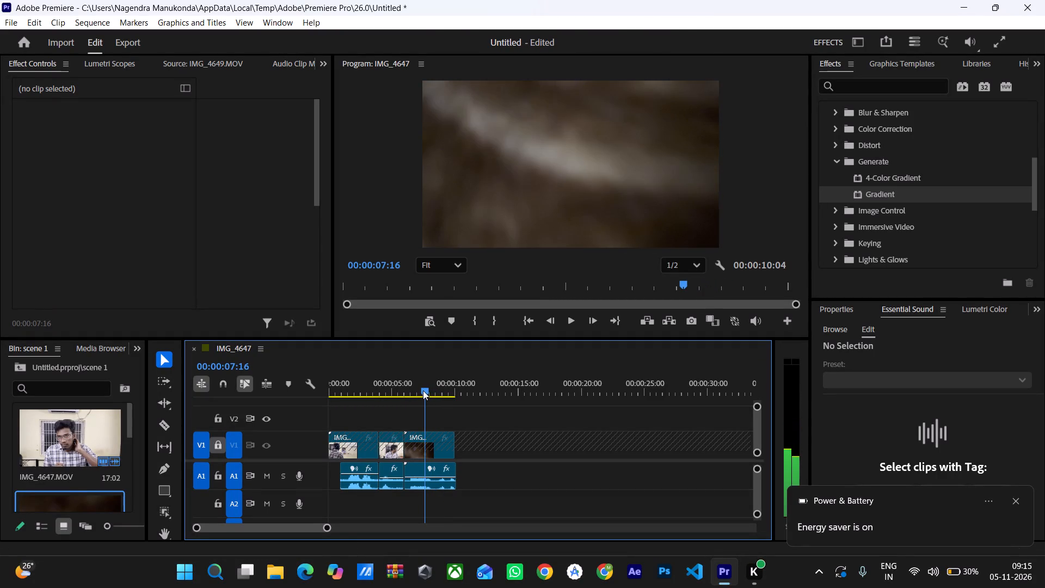
Move the playhead within the last clip to 00:00:08:01, where the picture shows the floral pattern.
drag(423, 390, 427, 395)
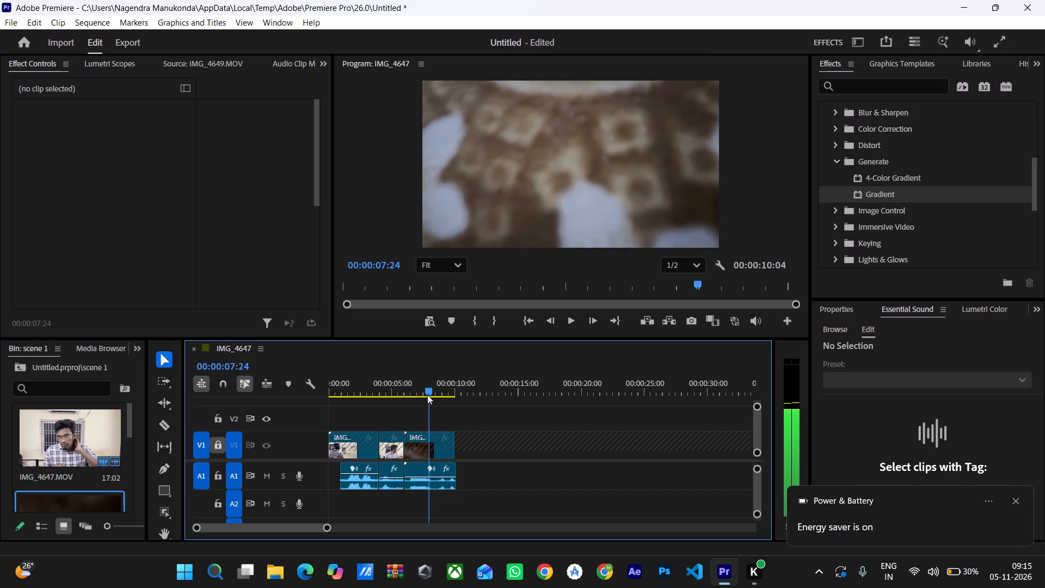
drag(427, 395, 430, 395)
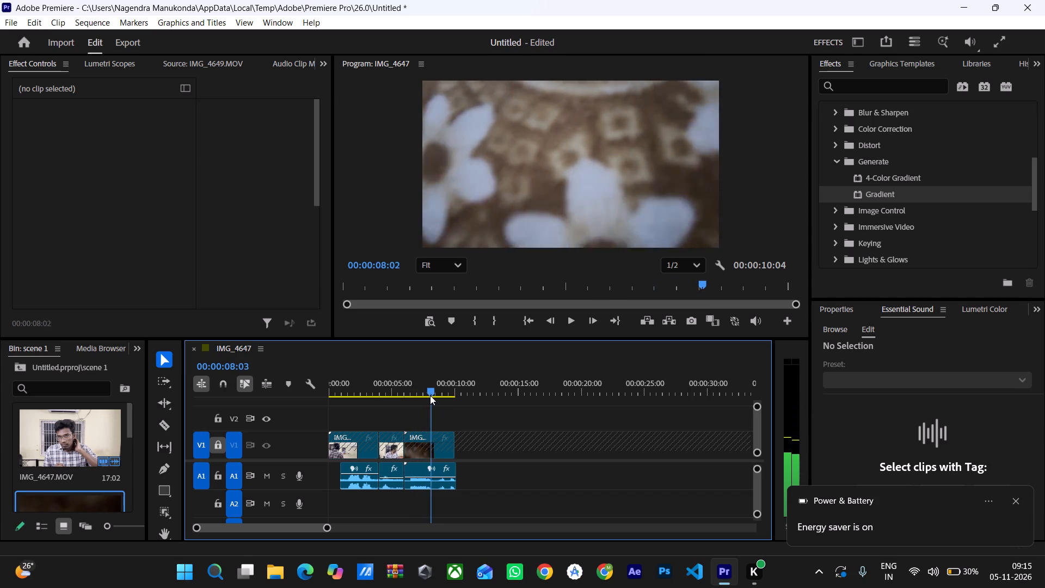
drag(430, 395, 428, 395)
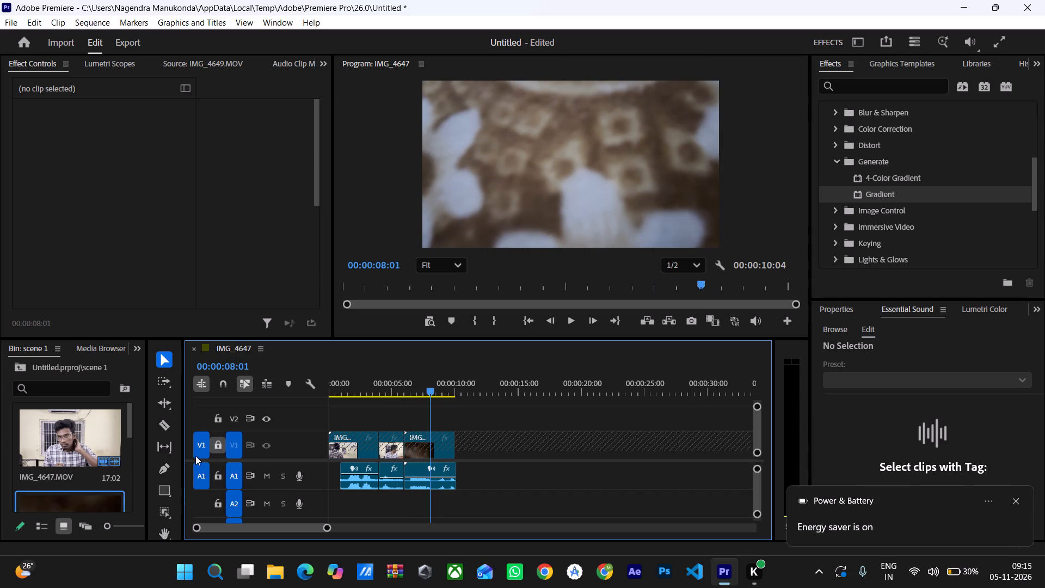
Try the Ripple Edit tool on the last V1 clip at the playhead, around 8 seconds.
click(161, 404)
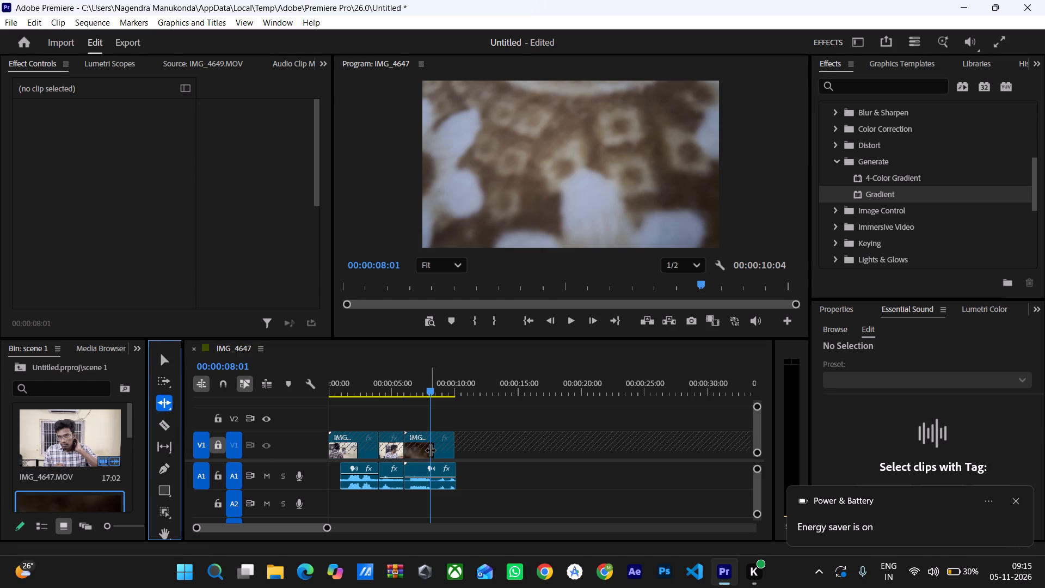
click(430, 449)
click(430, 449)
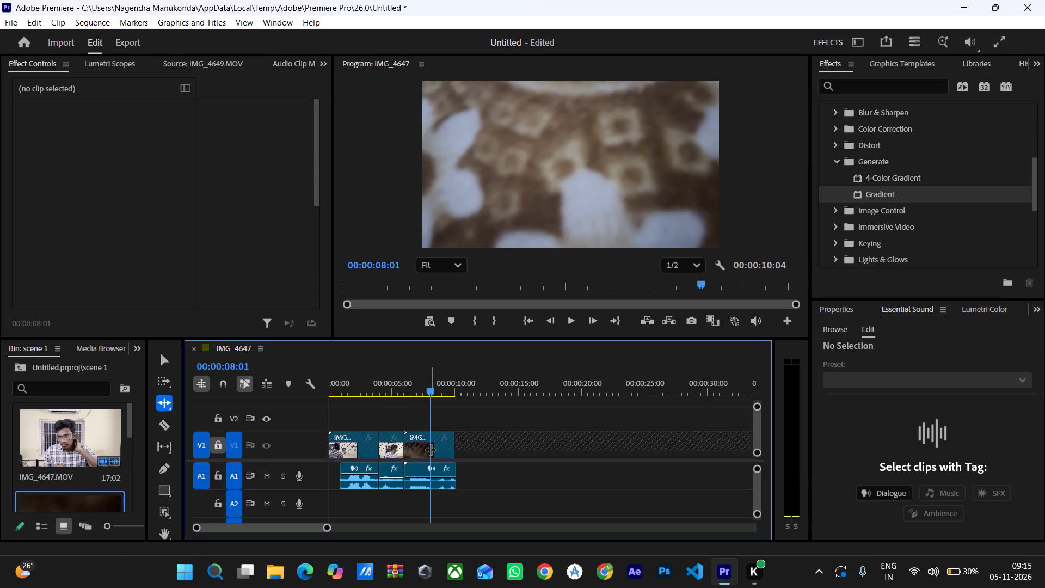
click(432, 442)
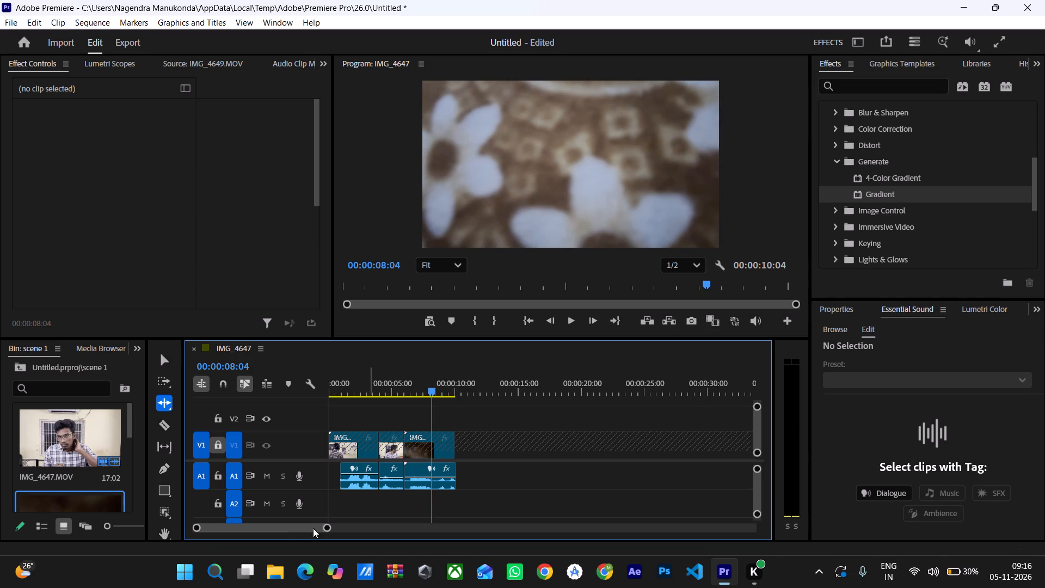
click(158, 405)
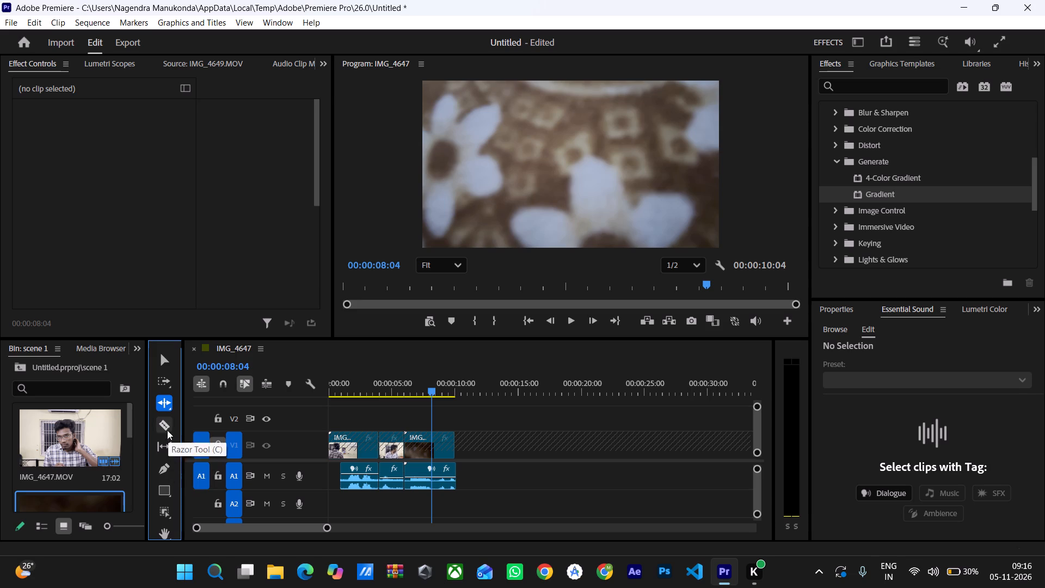
Unlock the V1 track and split the last clip with the Razor tool near the playhead, at about 8 seconds.
click(164, 432)
click(163, 426)
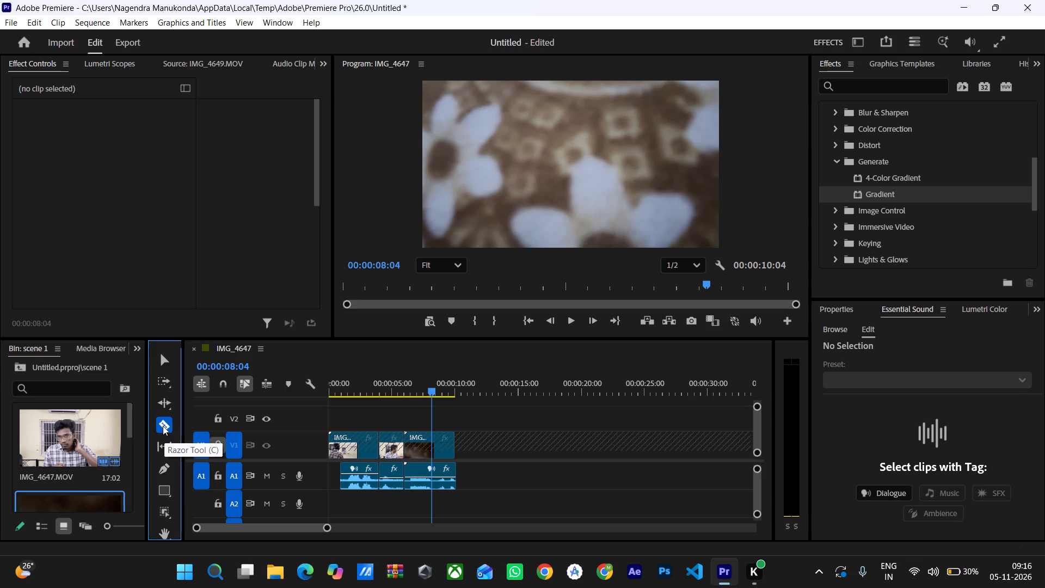
click(432, 444)
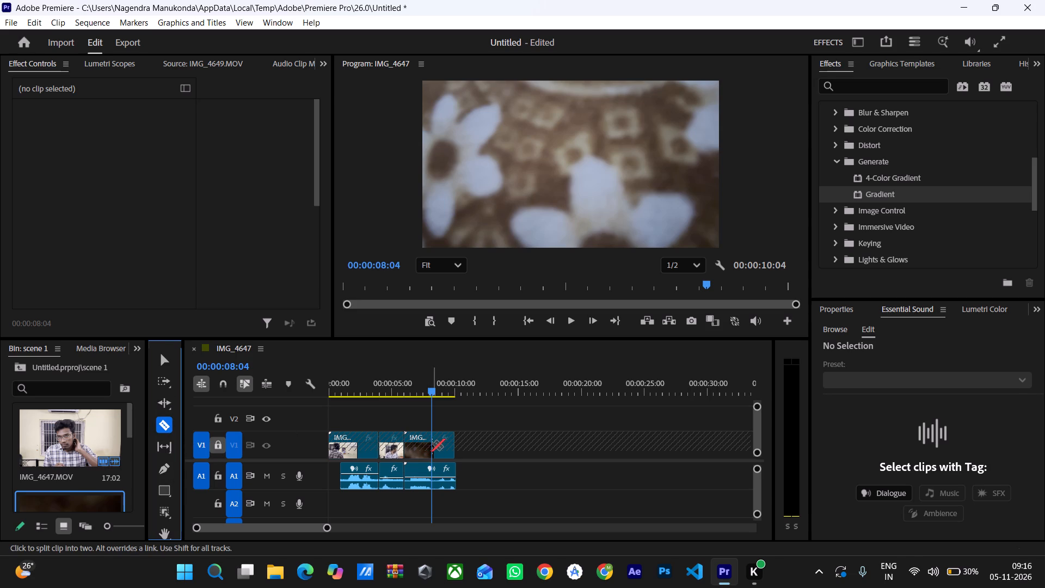
click(438, 448)
click(220, 448)
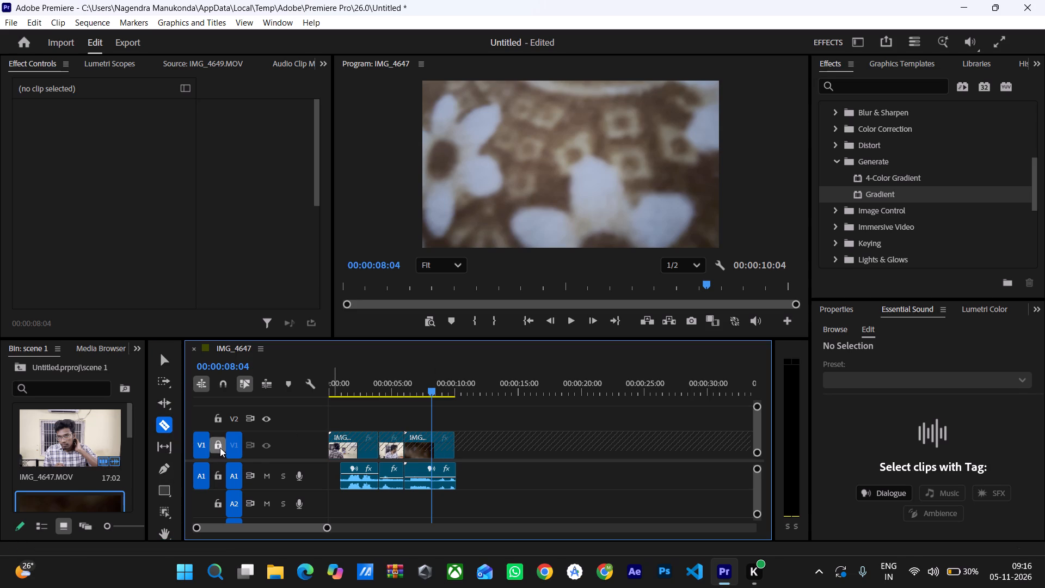
click(428, 447)
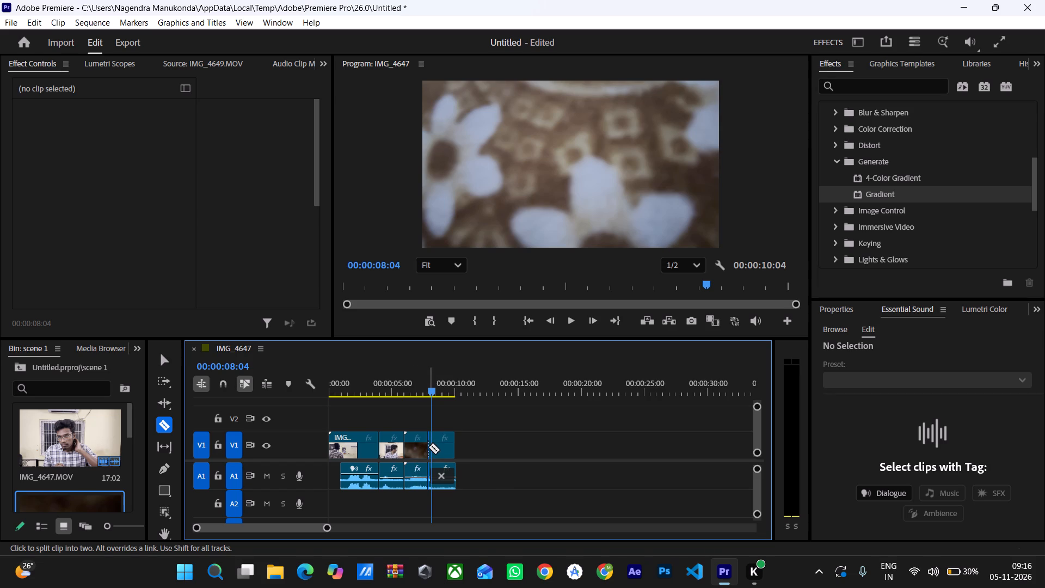
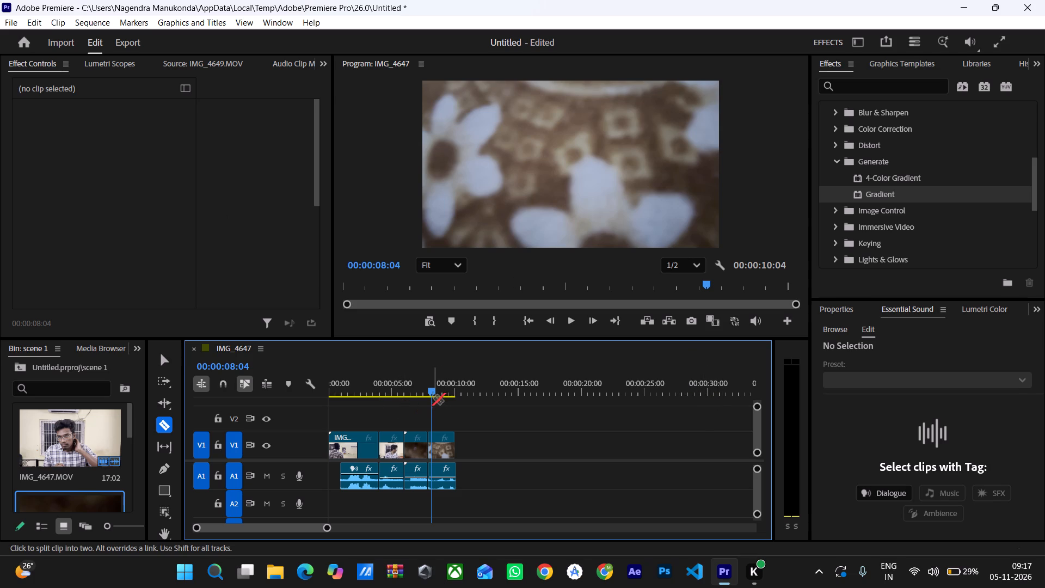
Play the sequence from the beginning to review the cut, stopping at 00:00:07:22 before the last edit point.
click(170, 361)
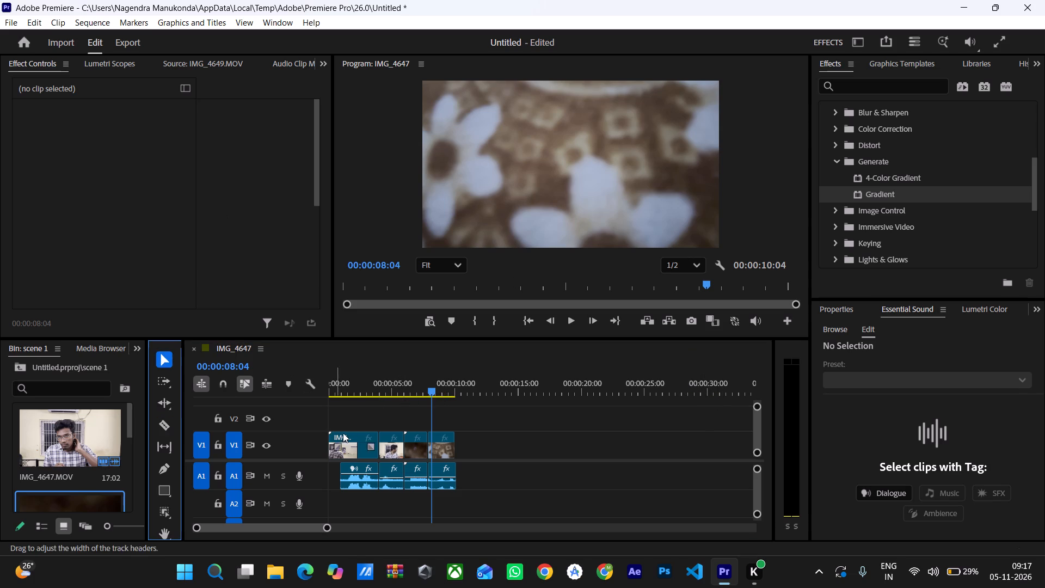
drag(431, 391, 311, 367)
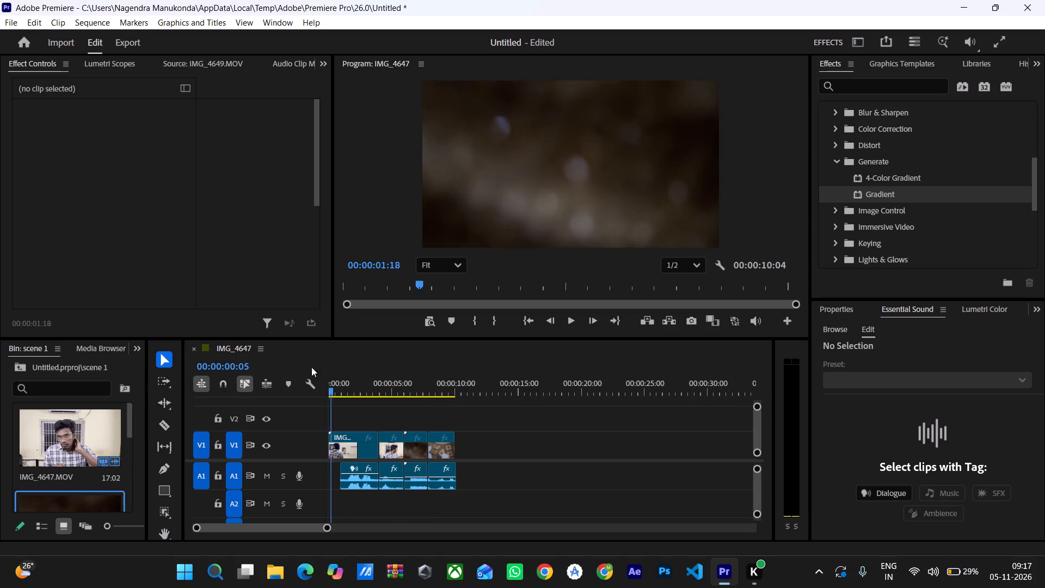
drag(311, 367, 280, 360)
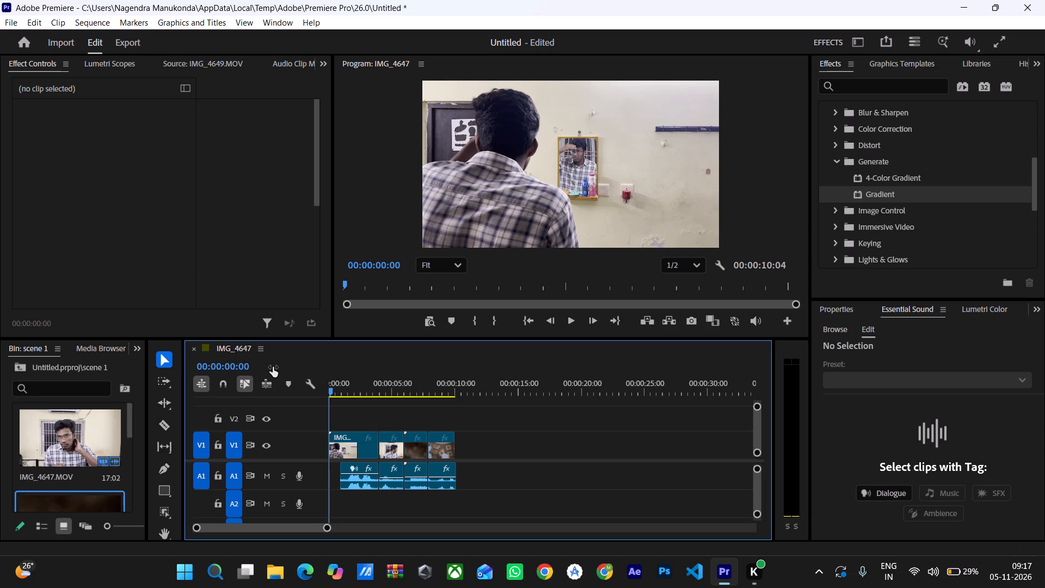
key(space)
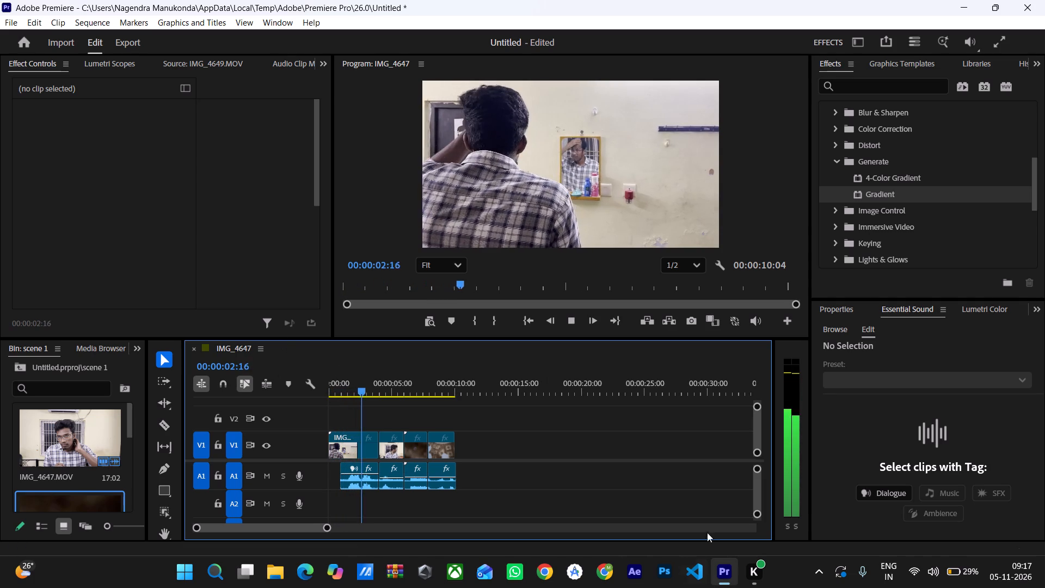
click(949, 496)
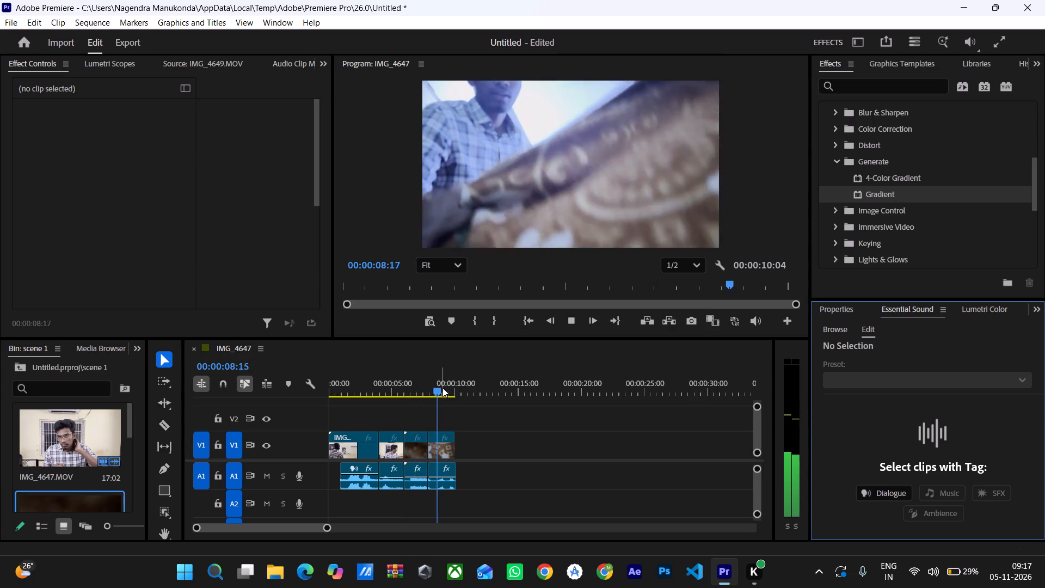
drag(441, 389, 425, 384)
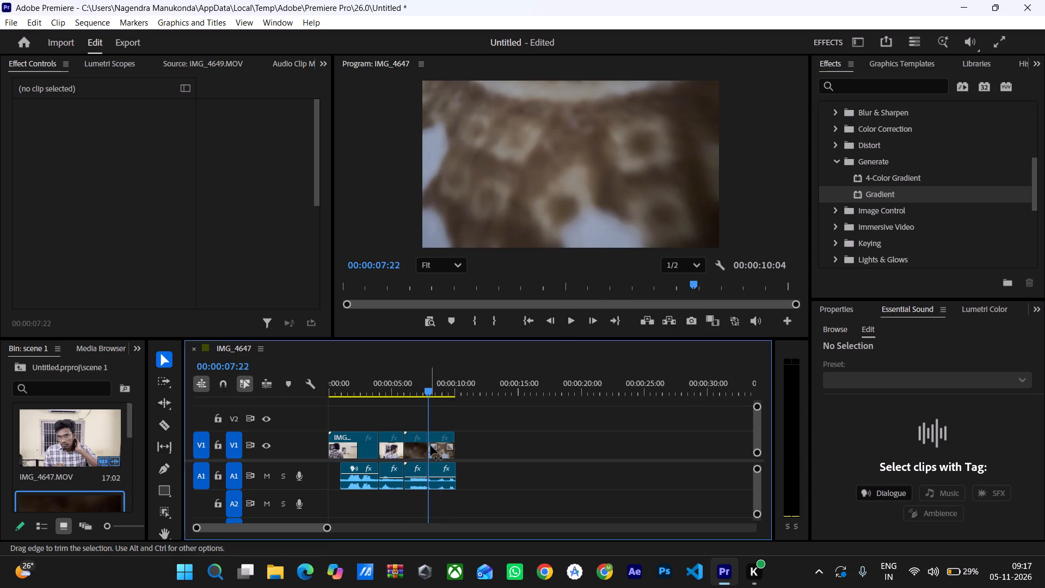
Apply the Vignette effect from Color Correction to the IMG_4649 clip between about 6 and 8 seconds on V1.
click(419, 442)
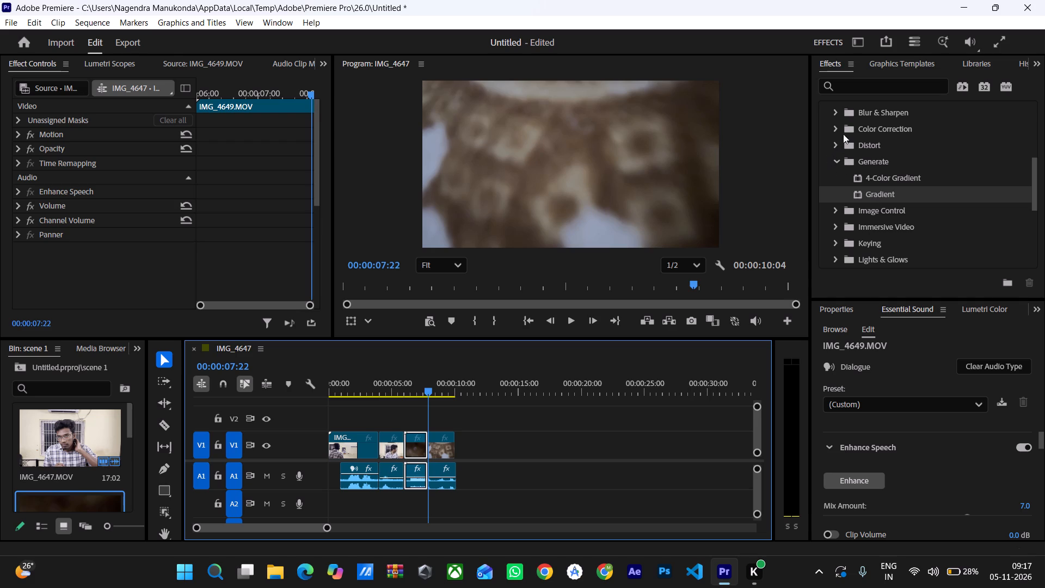
scroll(861, 194, up, 1)
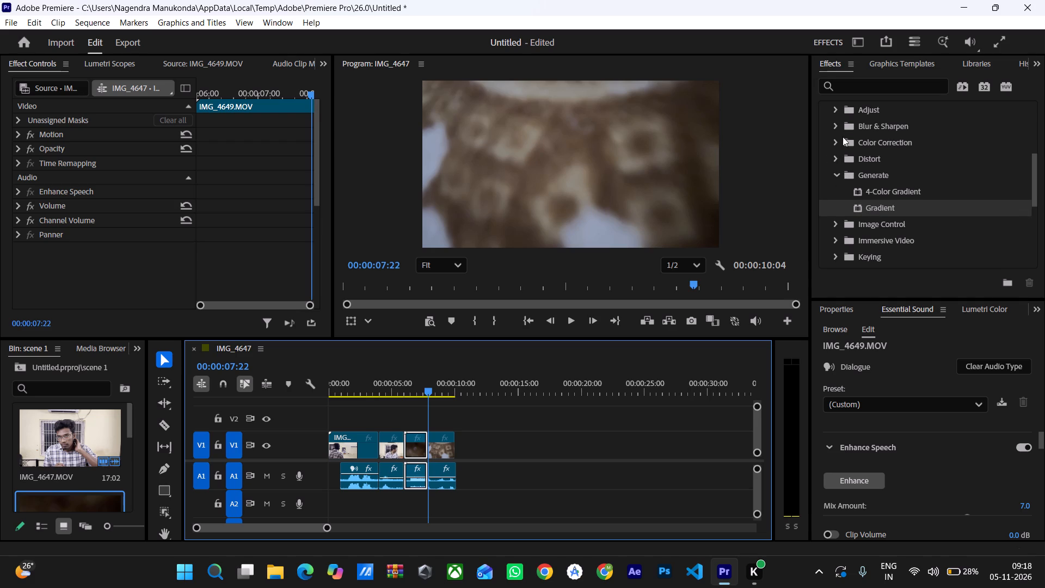
click(834, 109)
click(835, 111)
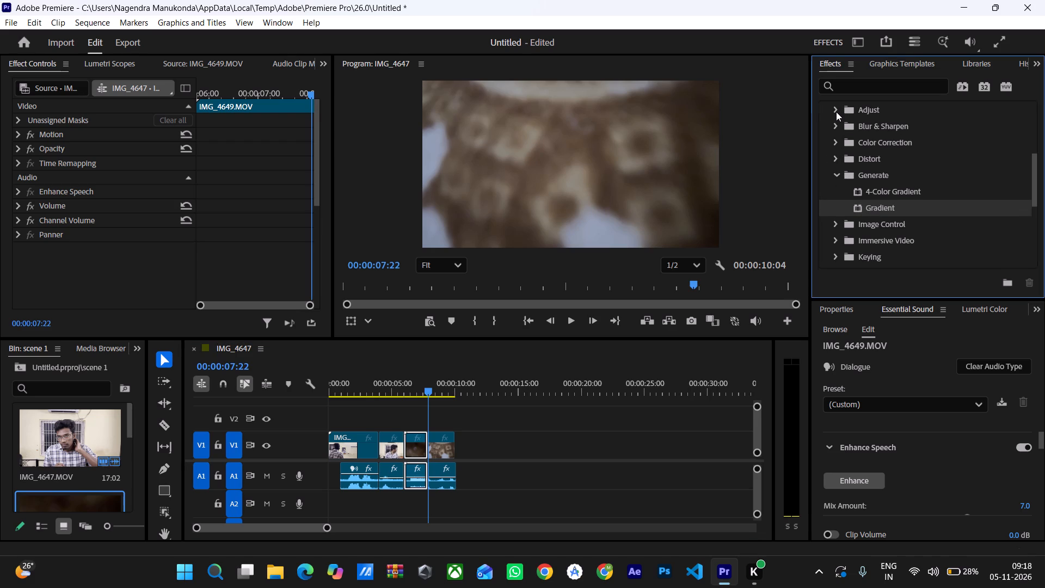
click(834, 139)
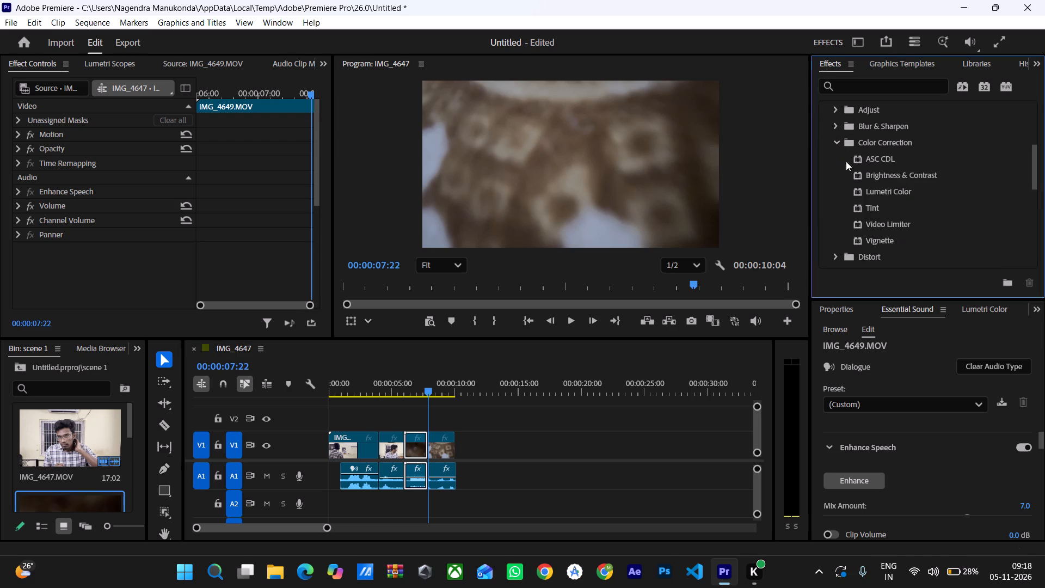
click(865, 234)
drag(884, 238, 420, 439)
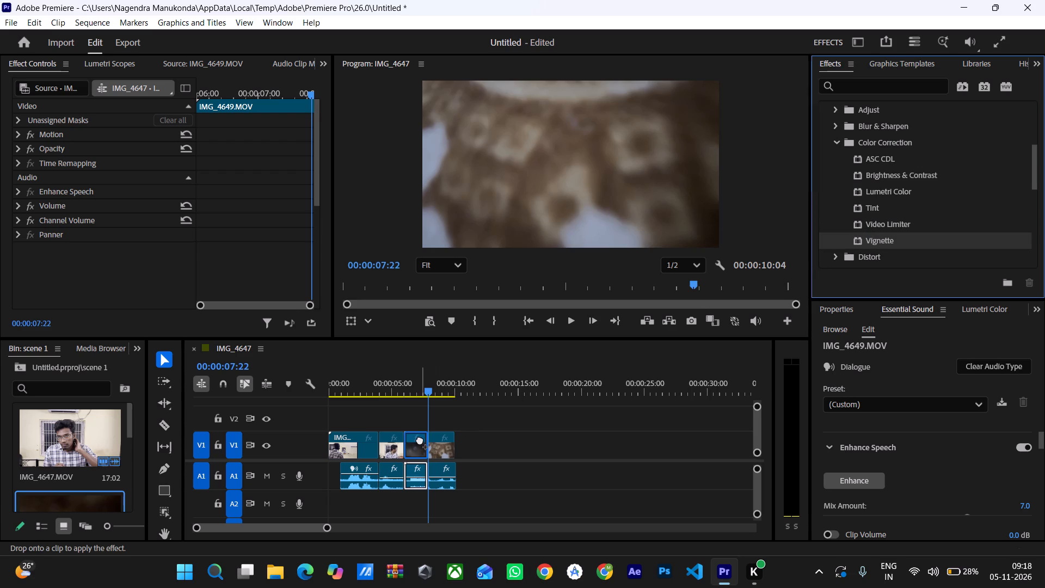
drag(420, 439, 420, 439)
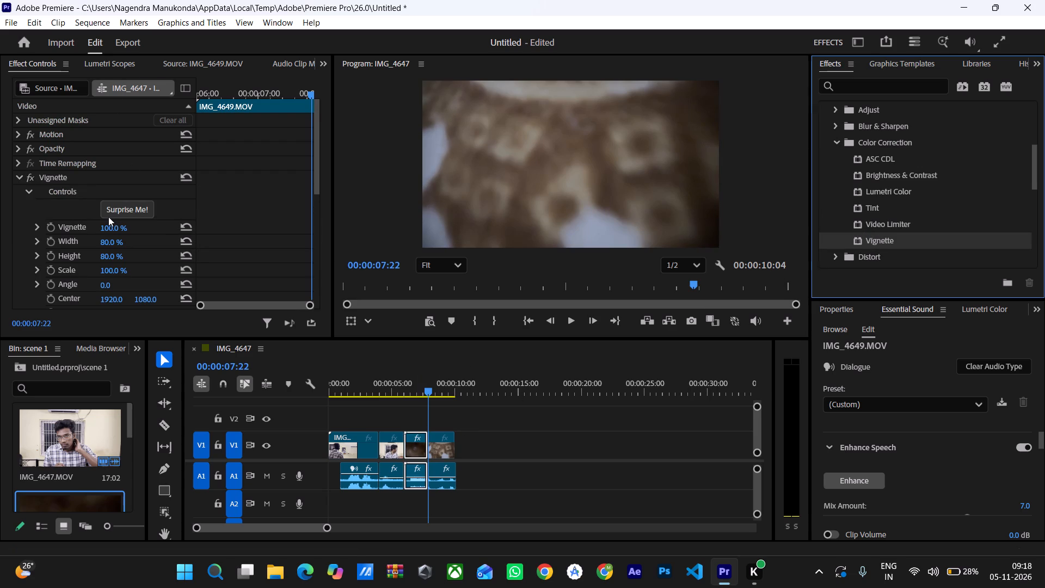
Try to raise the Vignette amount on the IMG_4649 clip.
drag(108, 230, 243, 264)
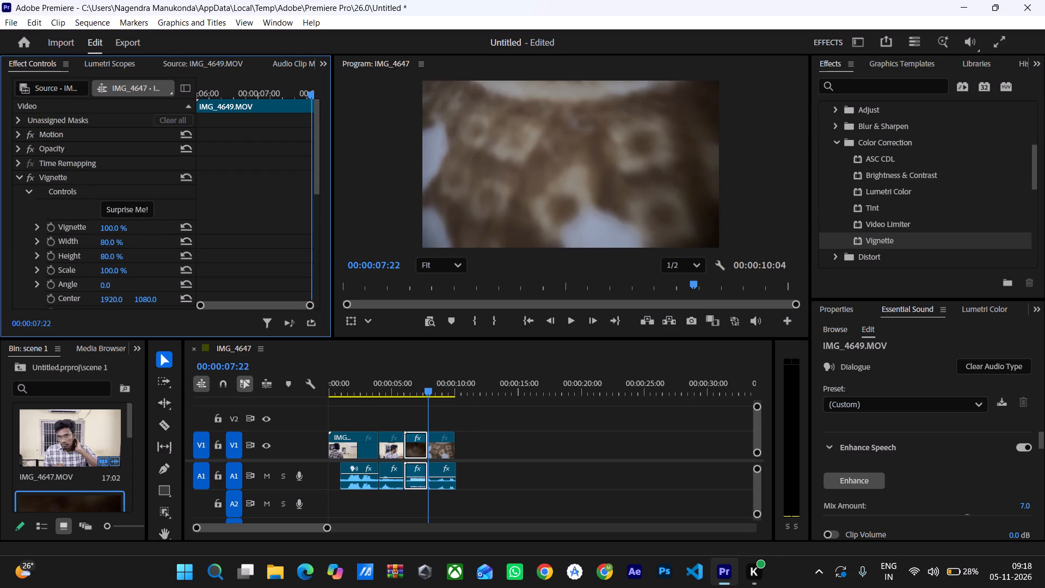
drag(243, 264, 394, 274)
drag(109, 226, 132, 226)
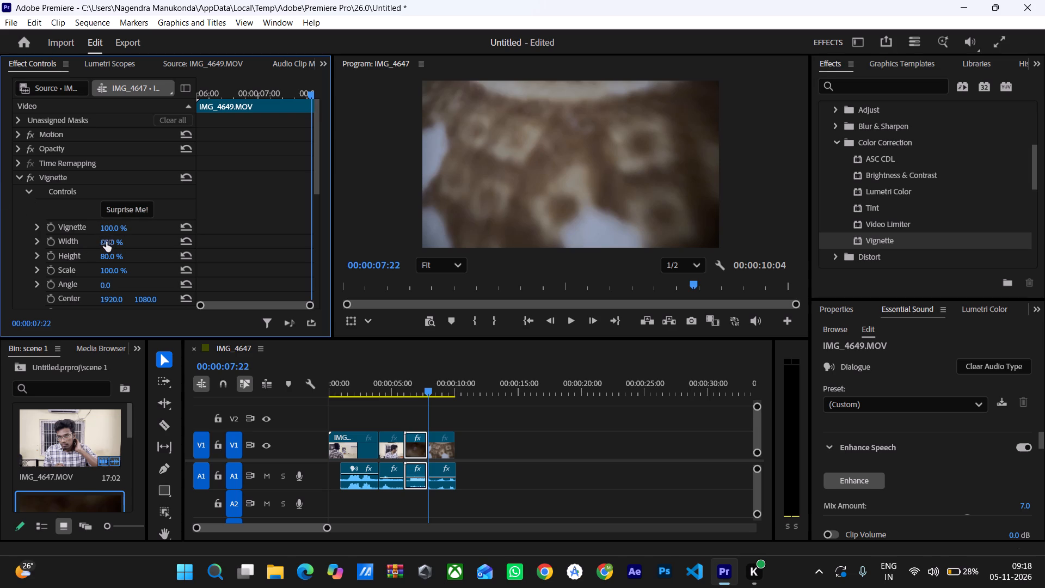
Size the vignette with a width of 56%, a height of 23% and a scale of 120%.
click(106, 241)
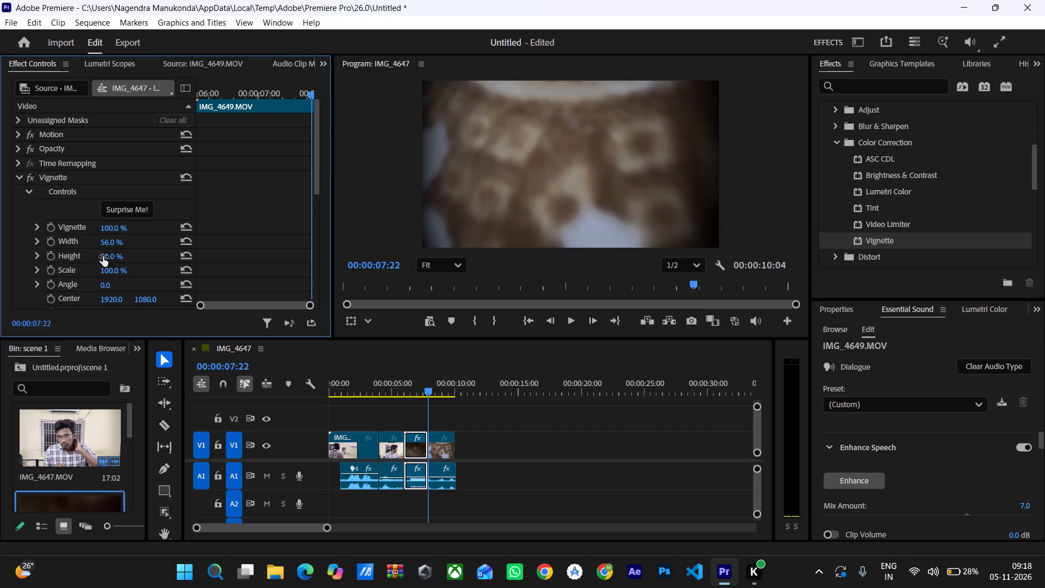
drag(103, 256, 87, 252)
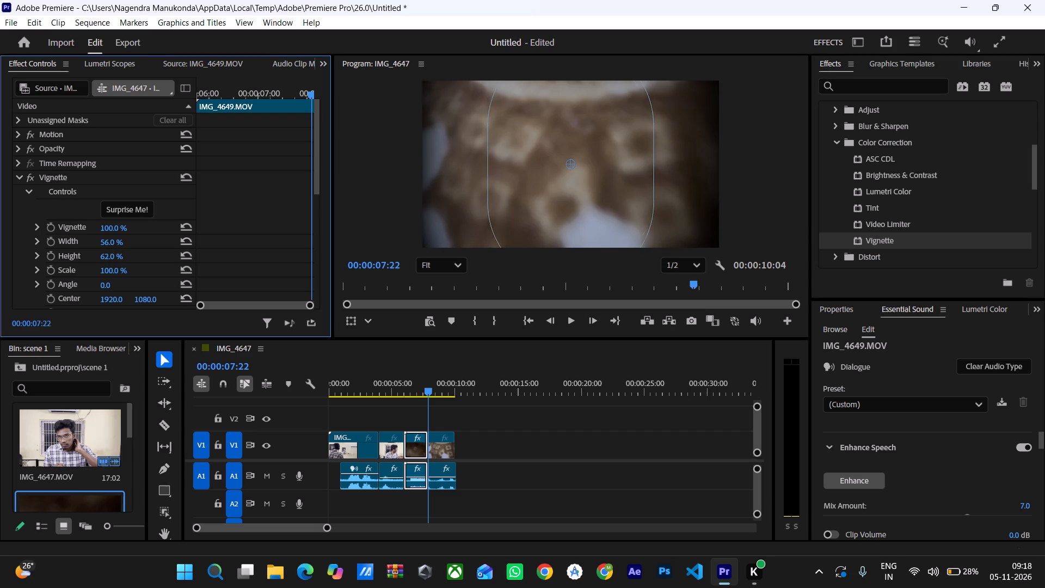
drag(87, 252, 46, 238)
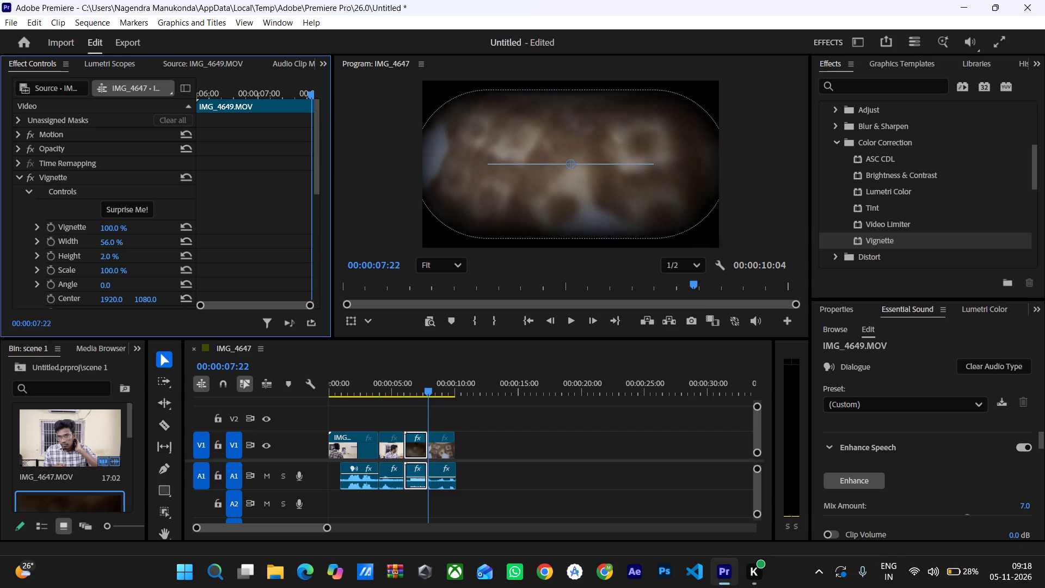
drag(46, 238, 60, 240)
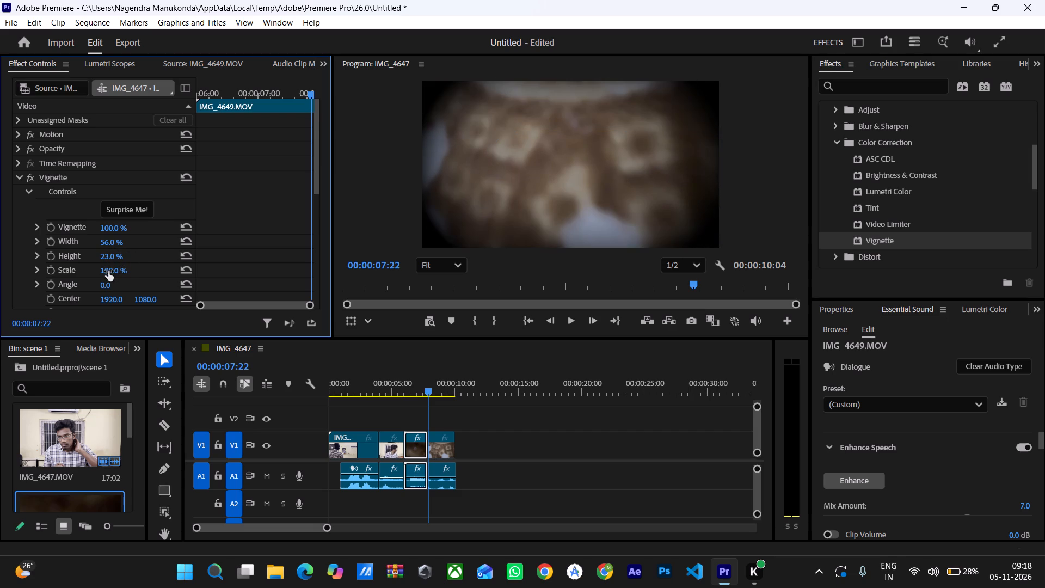
drag(107, 270, 102, 269)
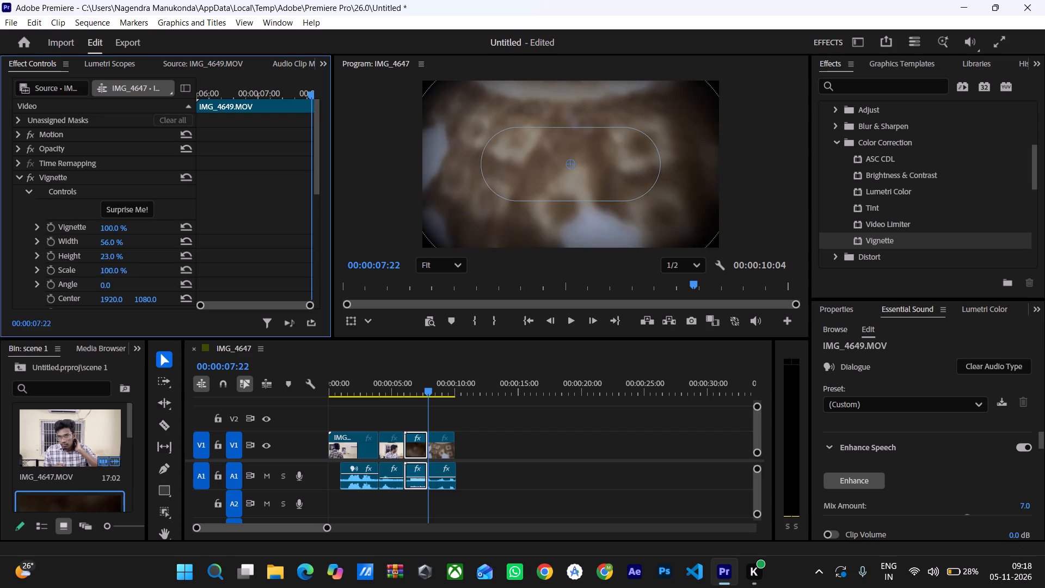
drag(102, 269, 118, 271)
Rotate the vignette to an angle of 67° and shift its horizontal center to 1843.
drag(104, 283, 109, 284)
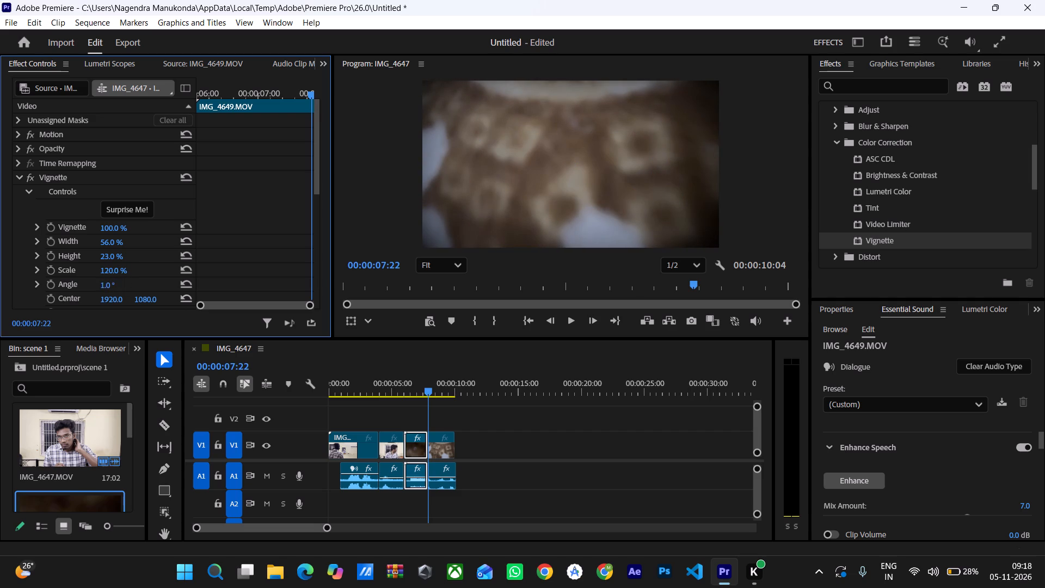
drag(109, 284, 108, 266)
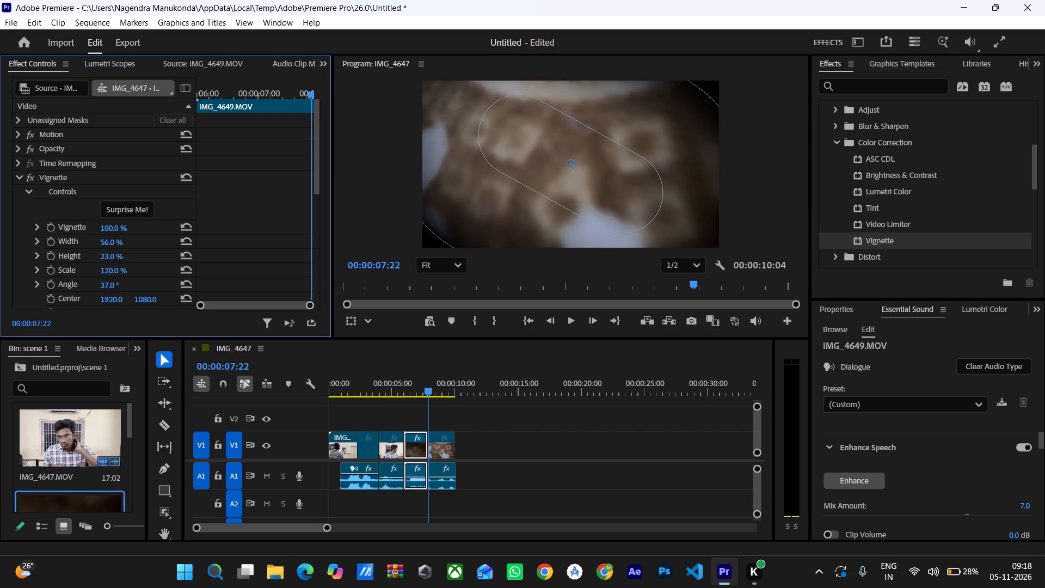
drag(108, 266, 146, 267)
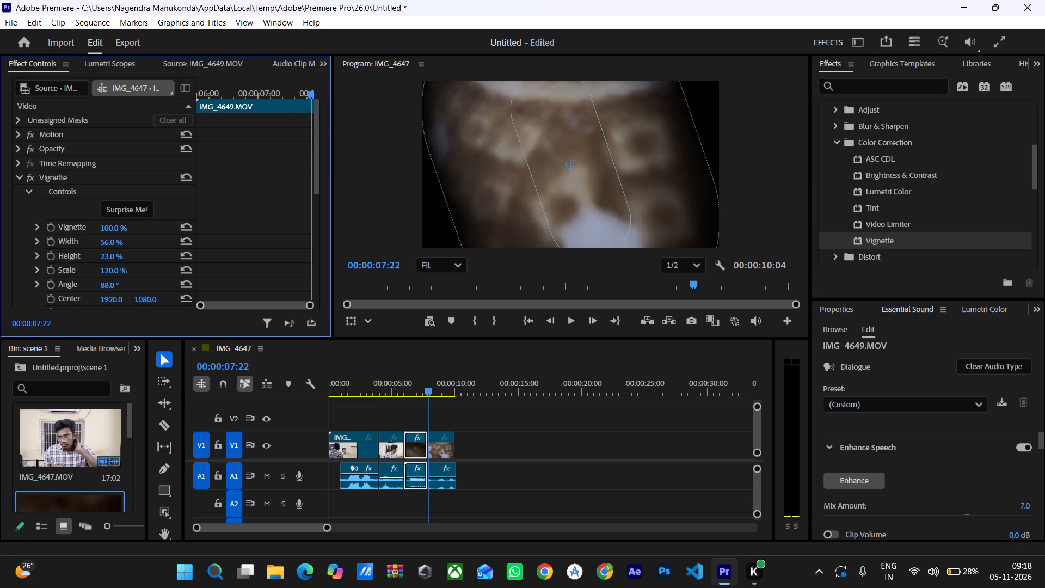
drag(146, 267, 120, 259)
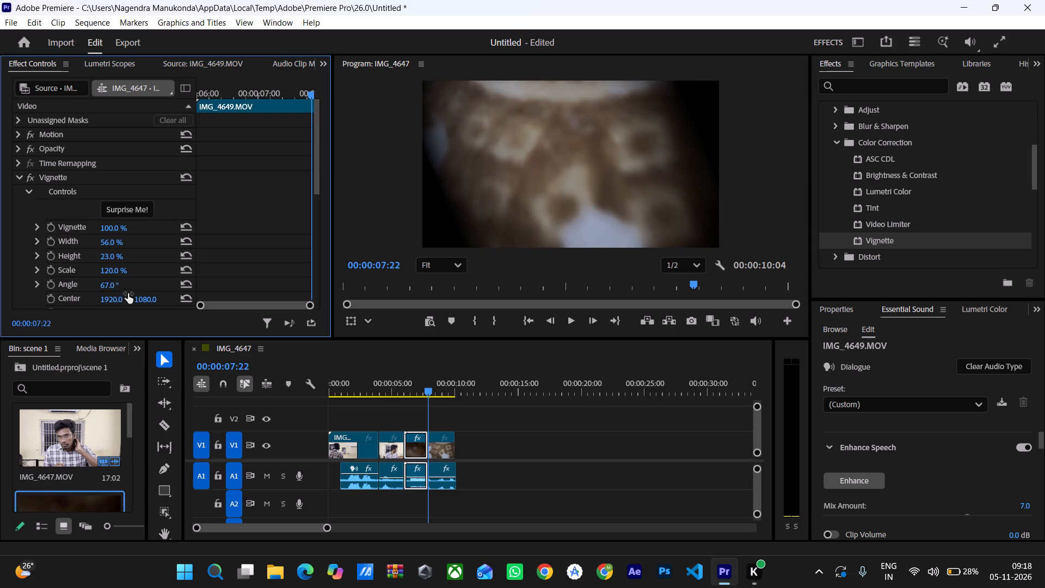
drag(107, 297, 79, 293)
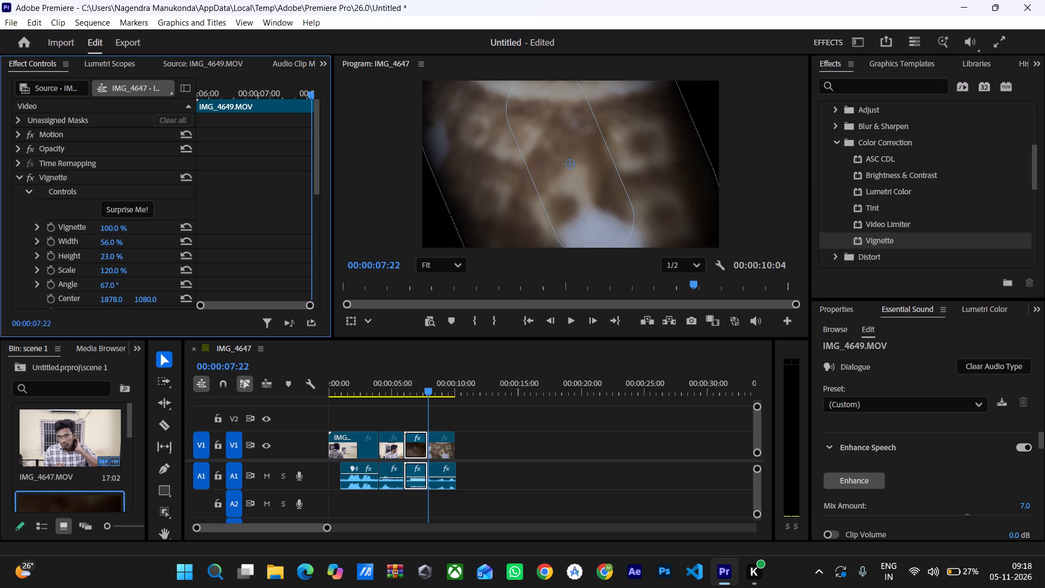
drag(79, 293, 56, 291)
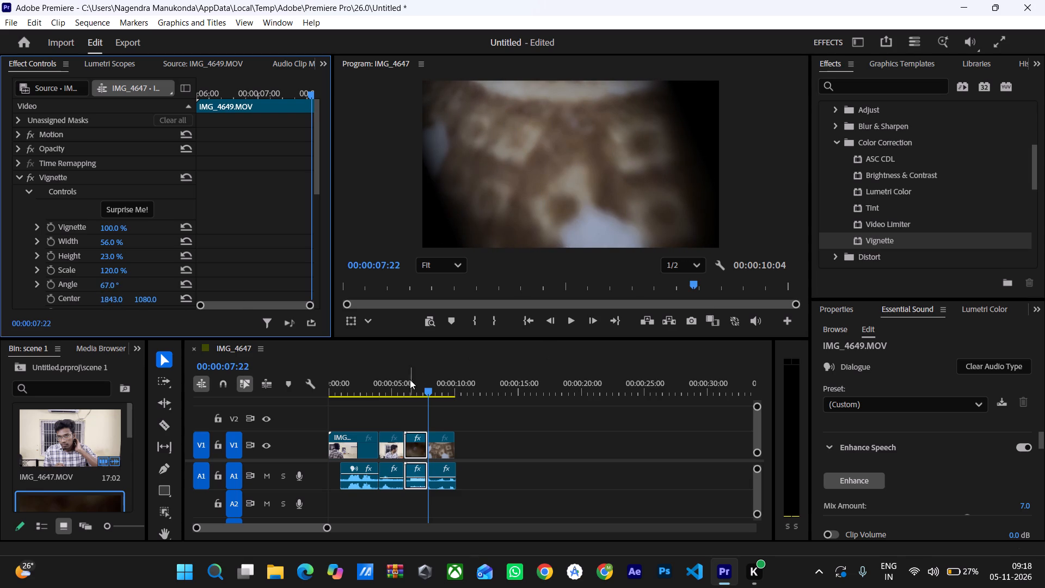
Play the sequence from 00:00:06:01 to its end to check the vignette, and return to 00:00:06:04.
drag(425, 388, 402, 384)
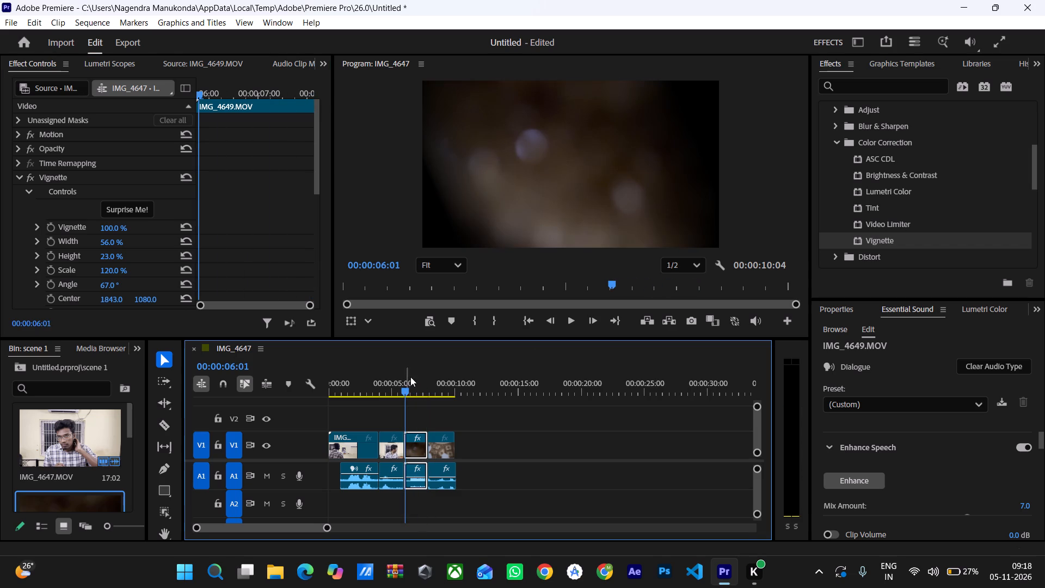
key(space)
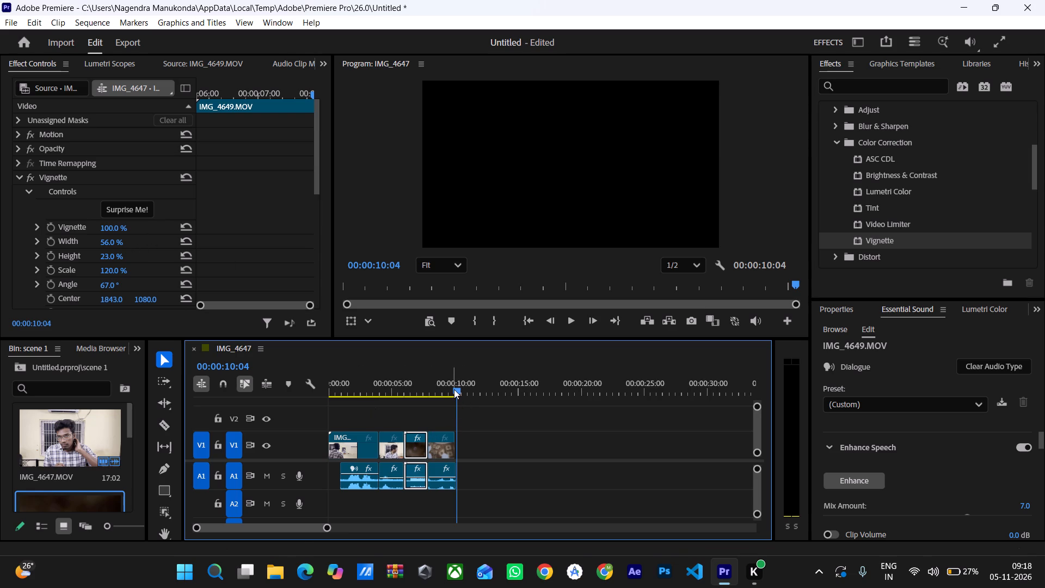
drag(457, 394, 406, 399)
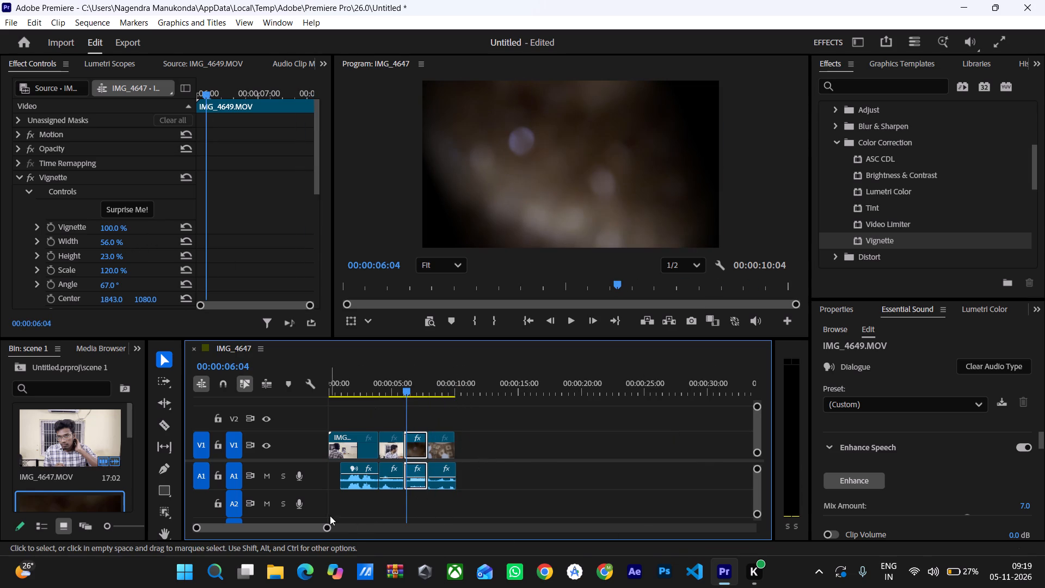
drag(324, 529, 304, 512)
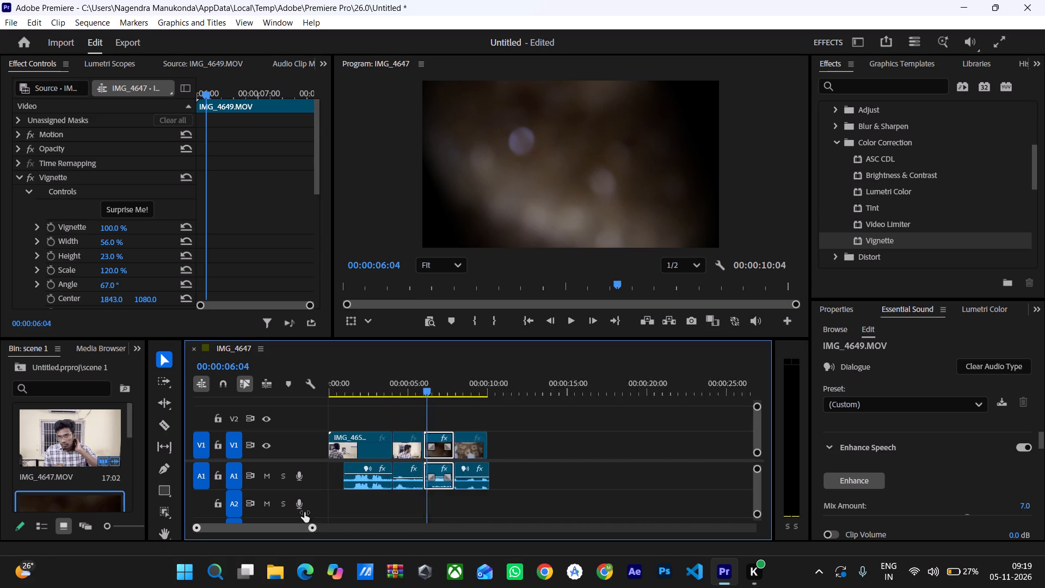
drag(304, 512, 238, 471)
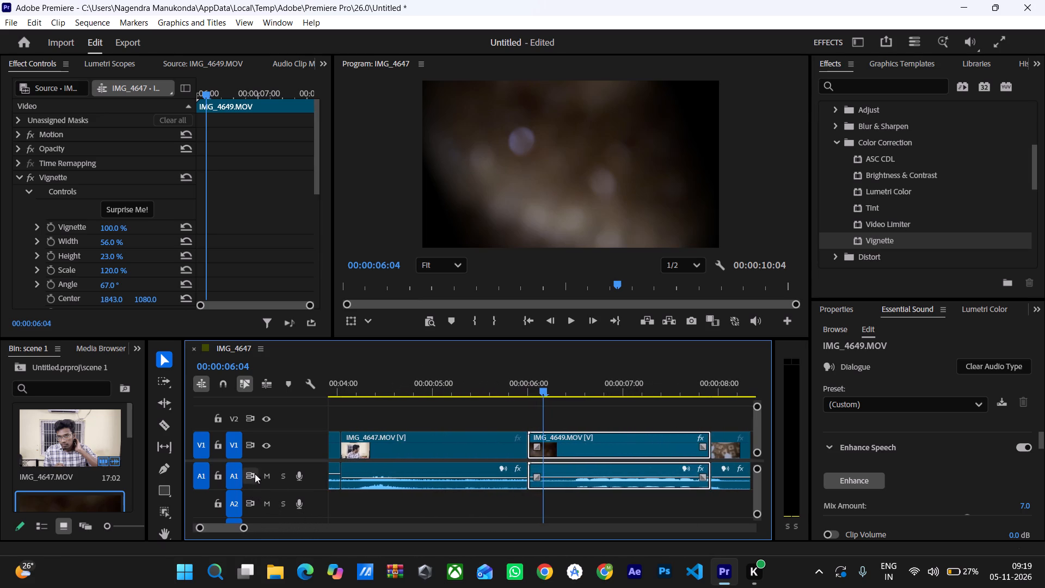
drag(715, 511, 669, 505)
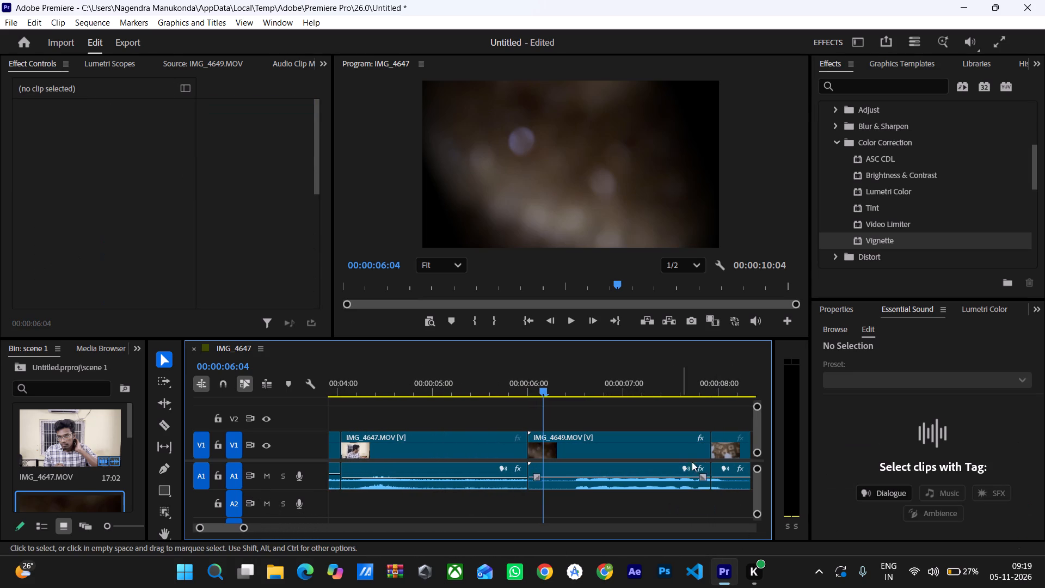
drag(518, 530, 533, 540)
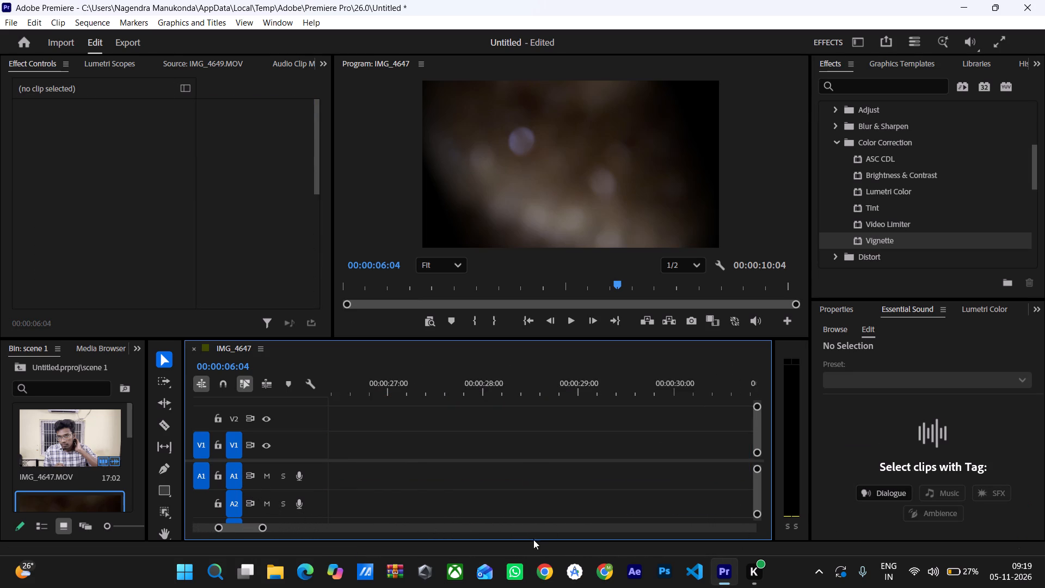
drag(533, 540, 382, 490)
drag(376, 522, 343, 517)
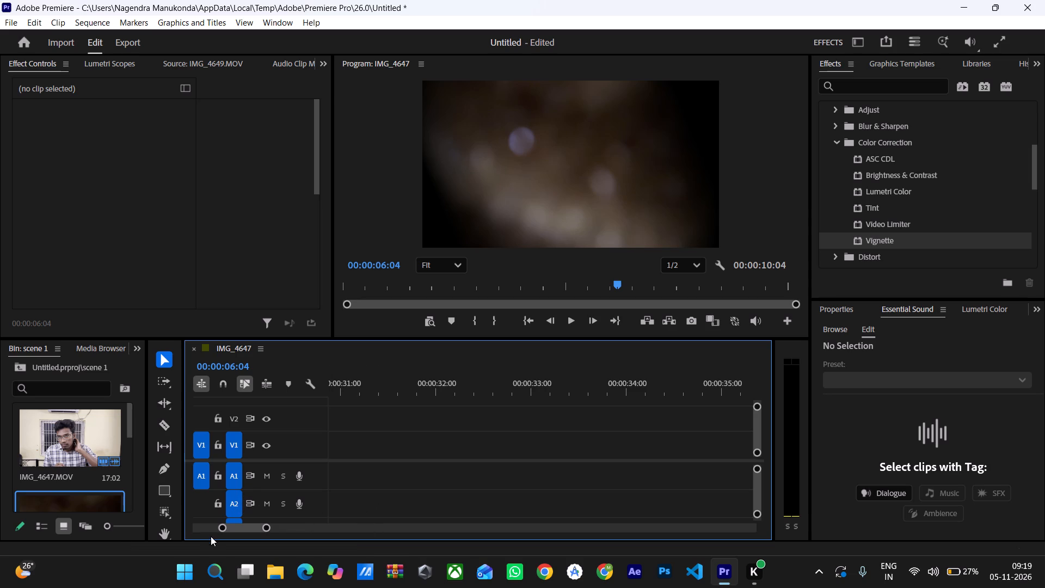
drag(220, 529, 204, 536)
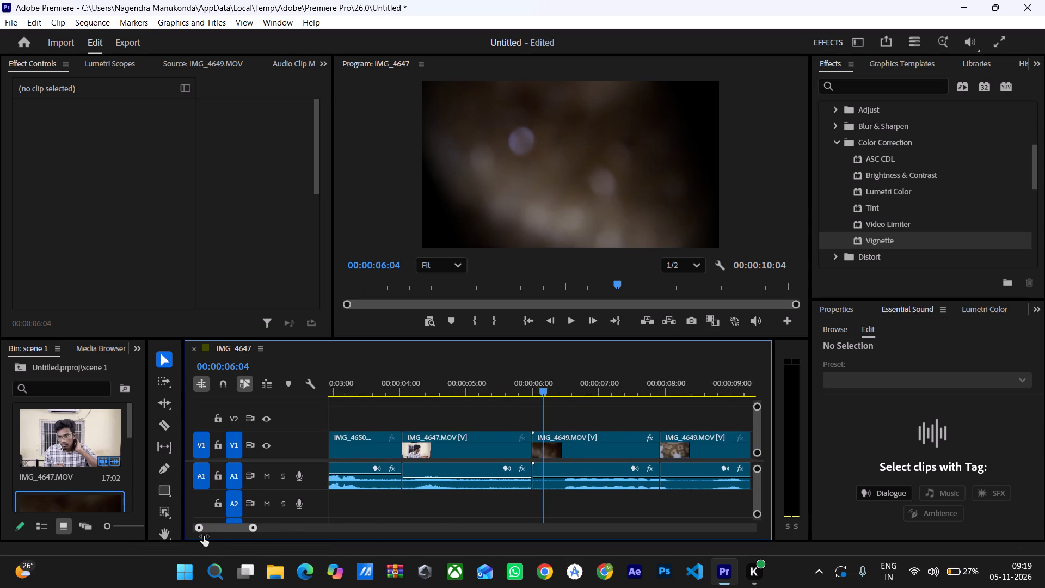
Start keyframes at 00:00:06:01 on the IMG_4649 clip for Vignette amount, Width, Height, Scale, Angle, Center, Roundness and Feather.
drag(204, 536, 216, 543)
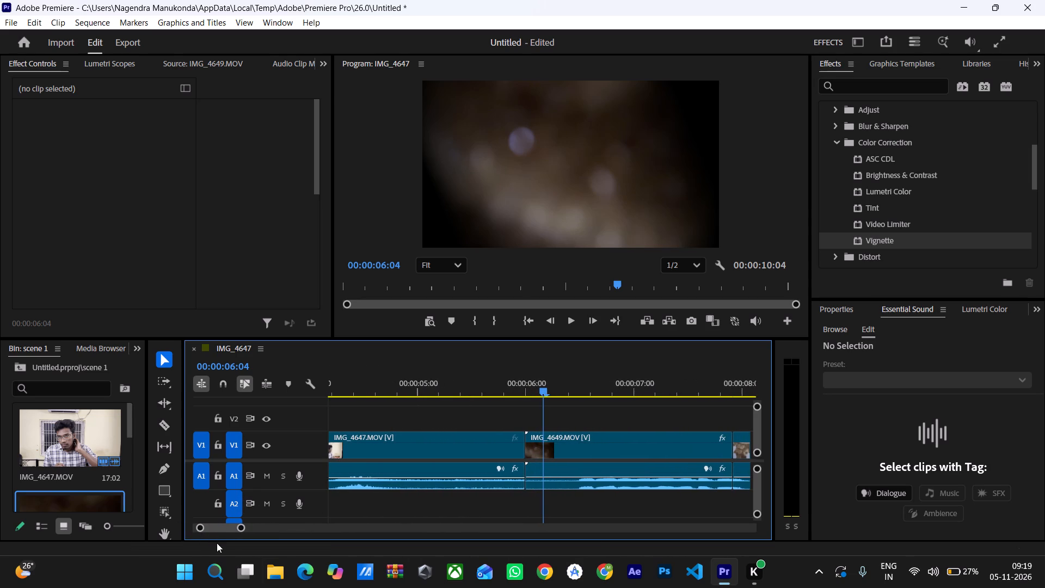
click(560, 445)
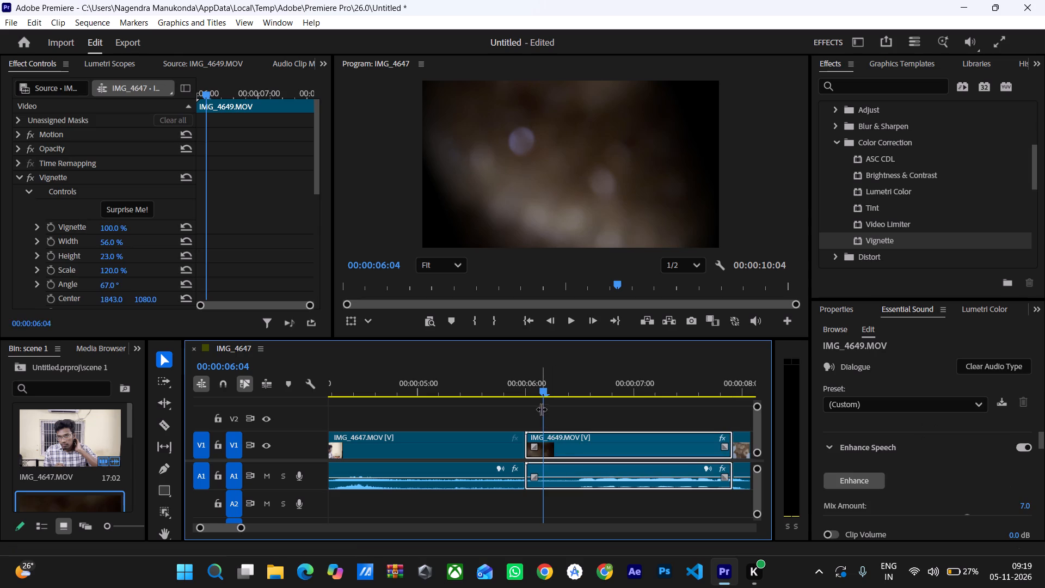
drag(542, 390, 528, 388)
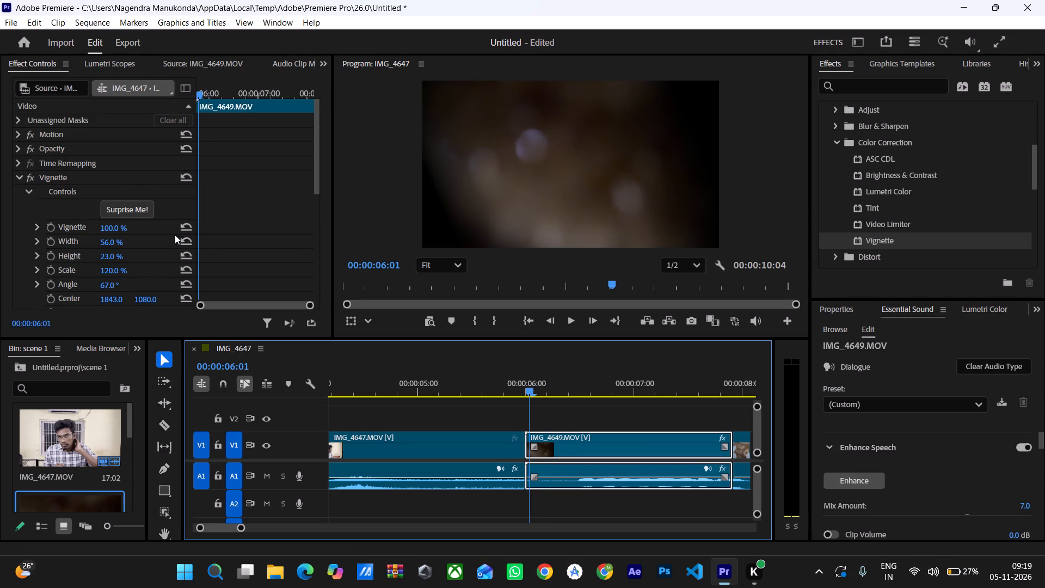
click(49, 229)
click(49, 241)
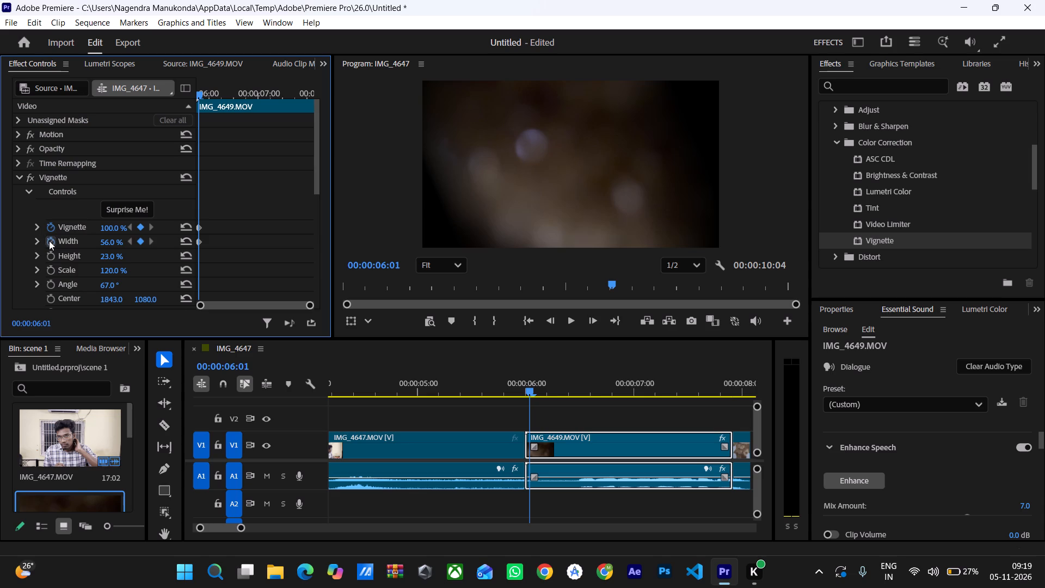
click(48, 255)
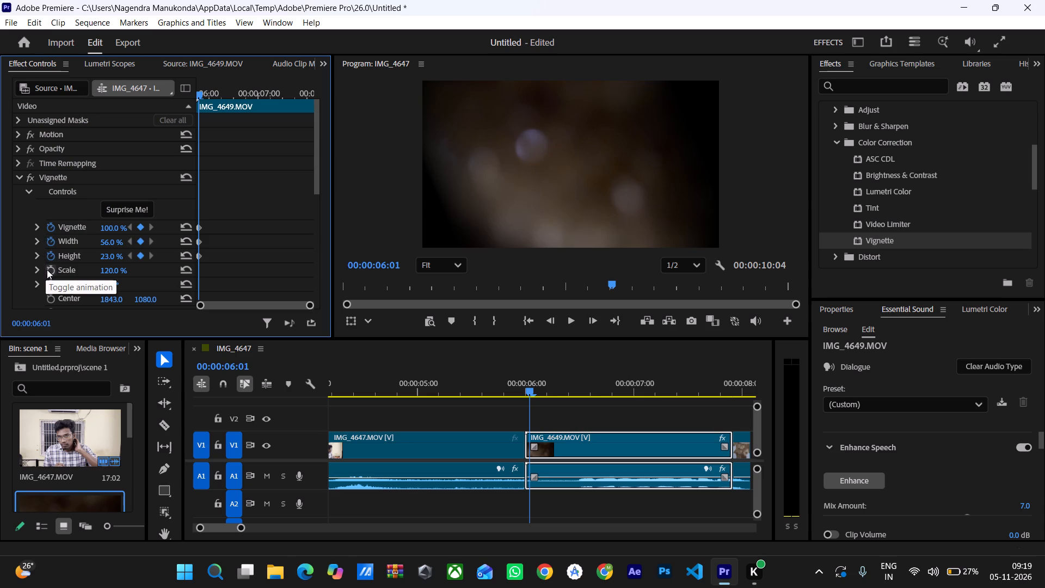
click(50, 270)
click(50, 283)
click(48, 295)
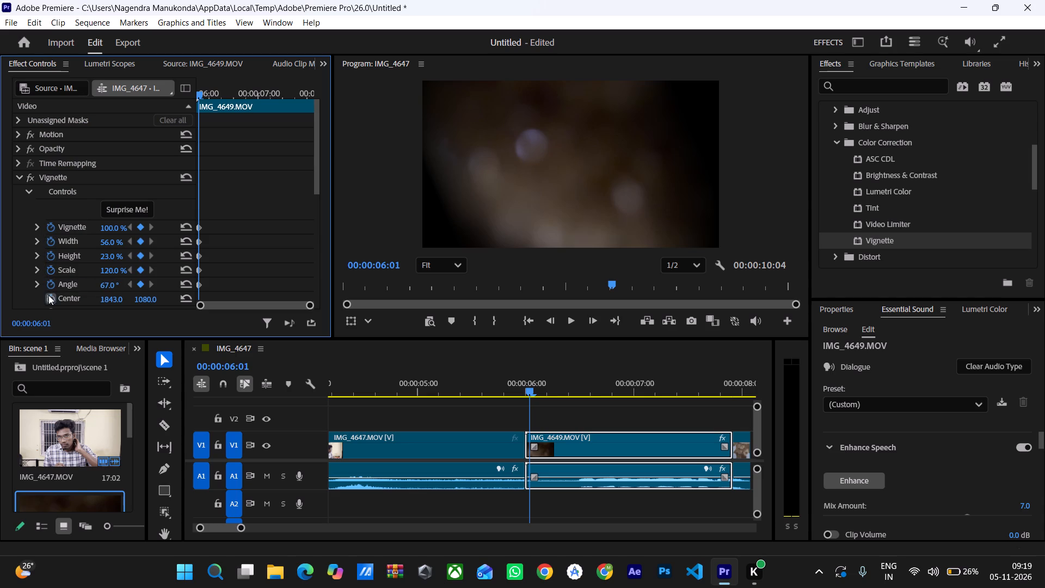
scroll(64, 269, down, 1)
click(54, 294)
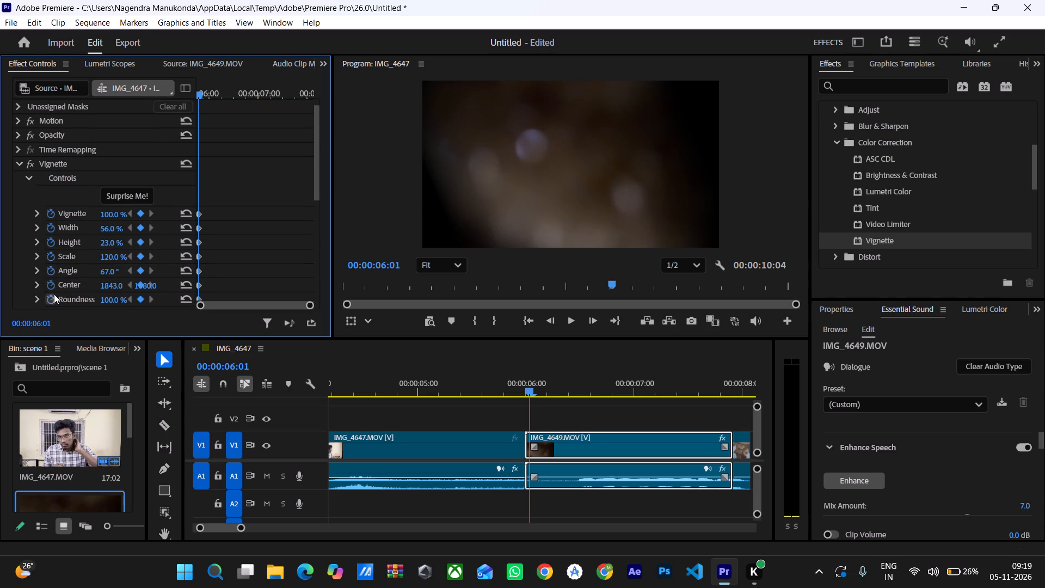
scroll(101, 277, down, 2)
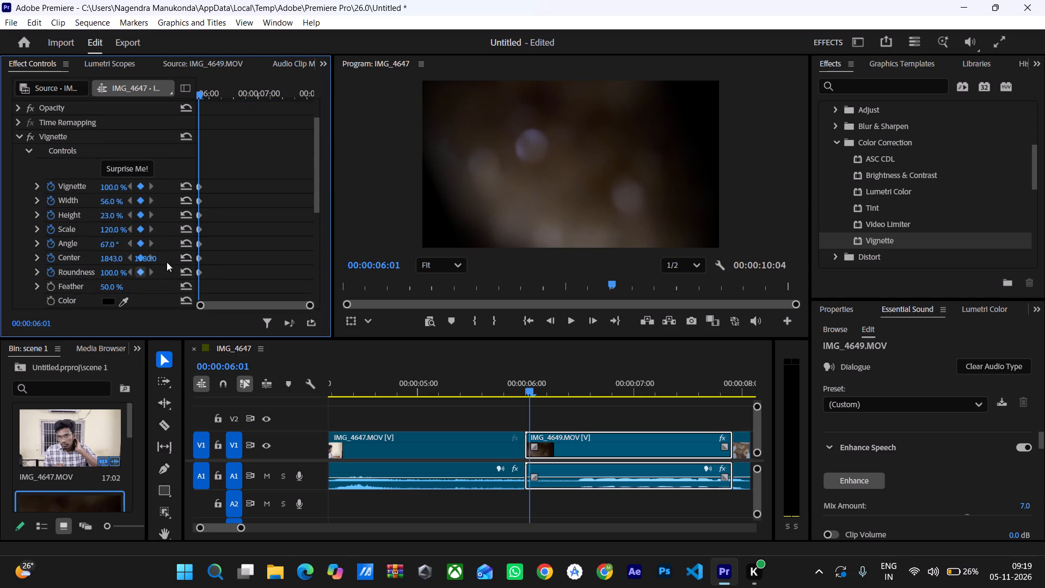
click(55, 282)
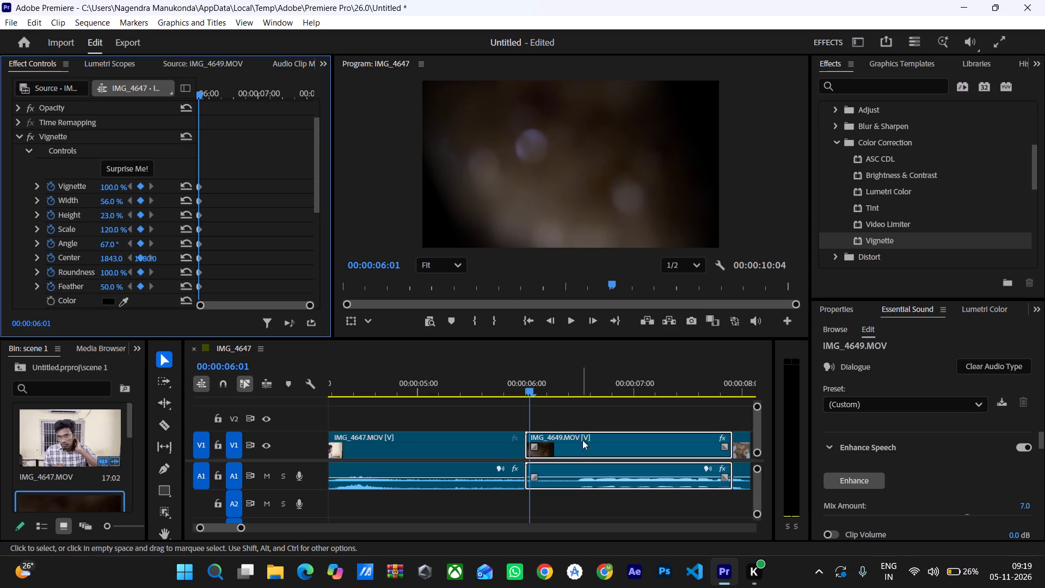
At 00:00:07:21, keyframe the vignette's horizontal center at 1805 and its angle at 4°.
drag(530, 389, 565, 402)
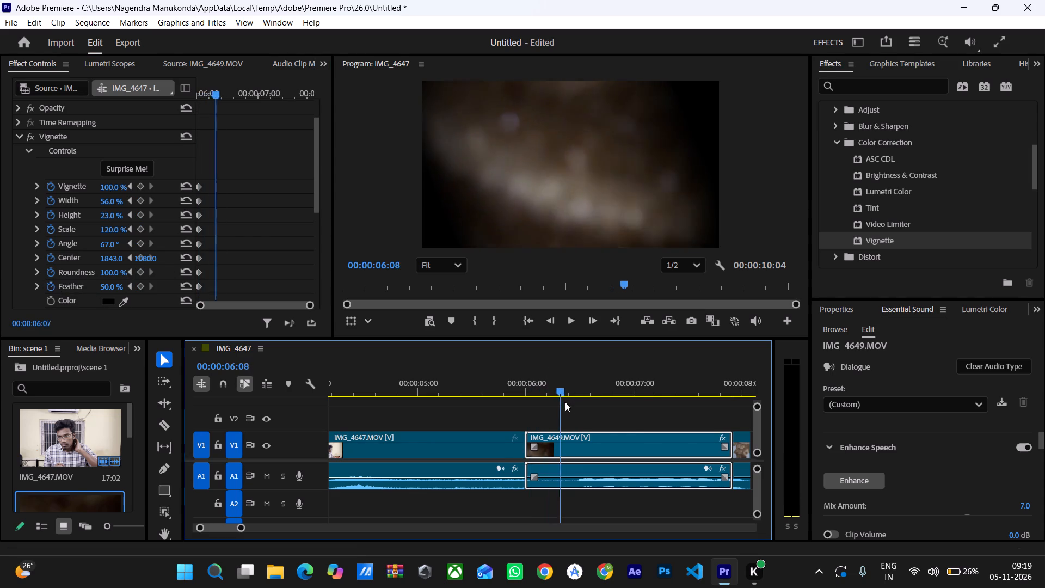
drag(565, 402, 721, 445)
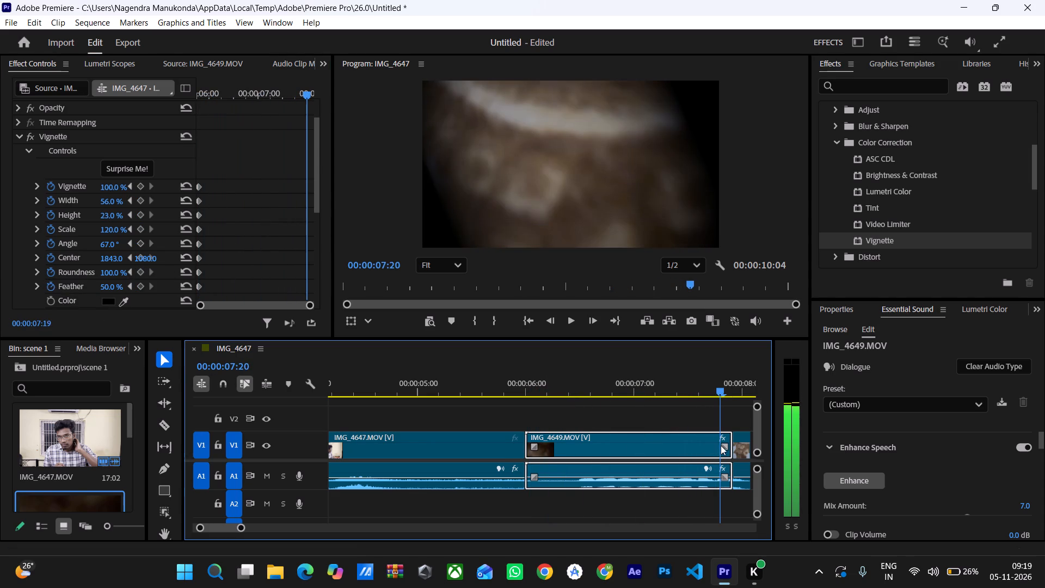
drag(721, 445, 724, 446)
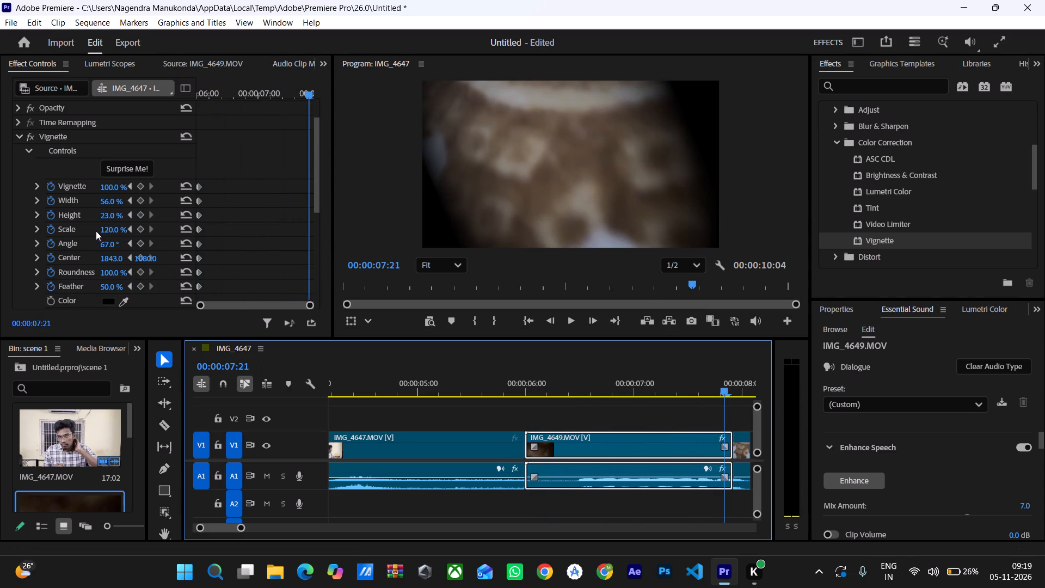
drag(115, 260, 99, 256)
drag(110, 257, 83, 256)
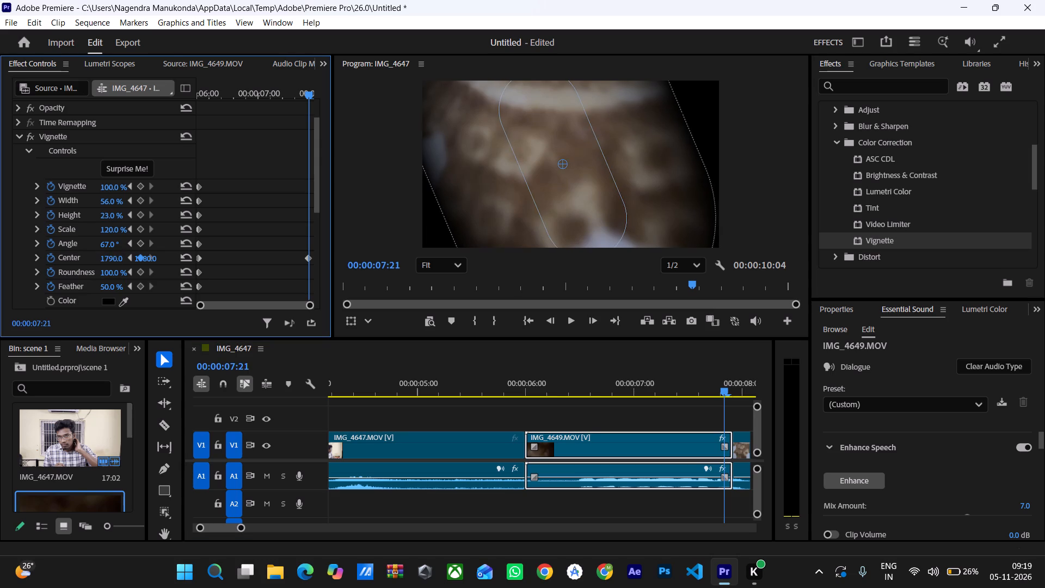
drag(83, 256, 205, 267)
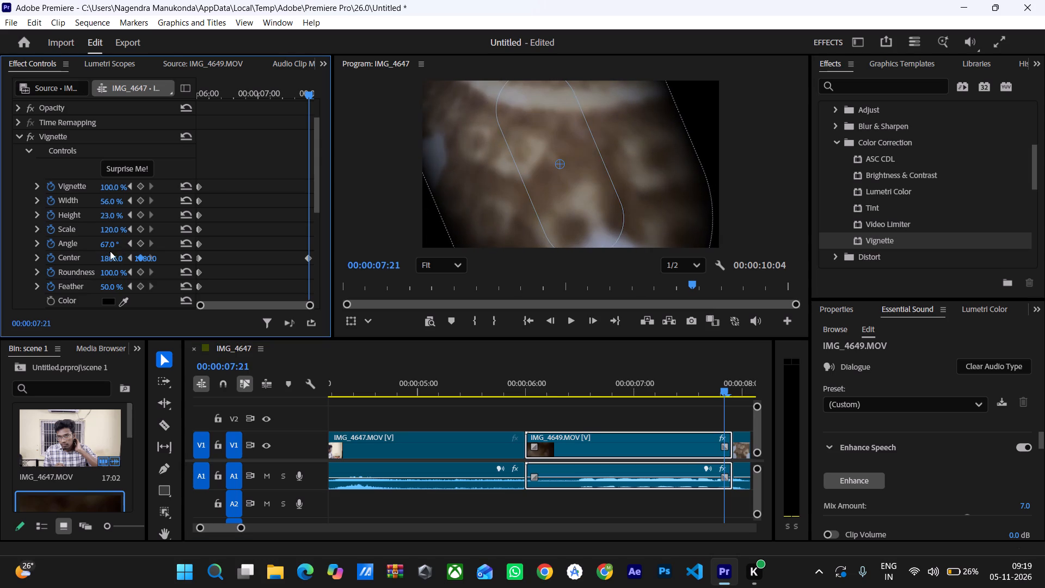
drag(107, 242, 54, 240)
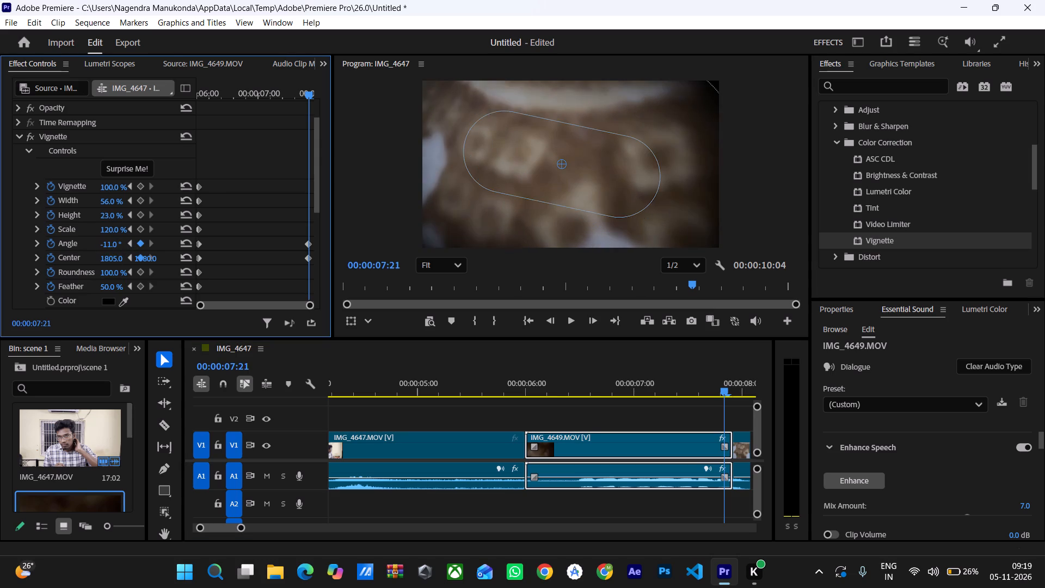
drag(54, 240, 64, 240)
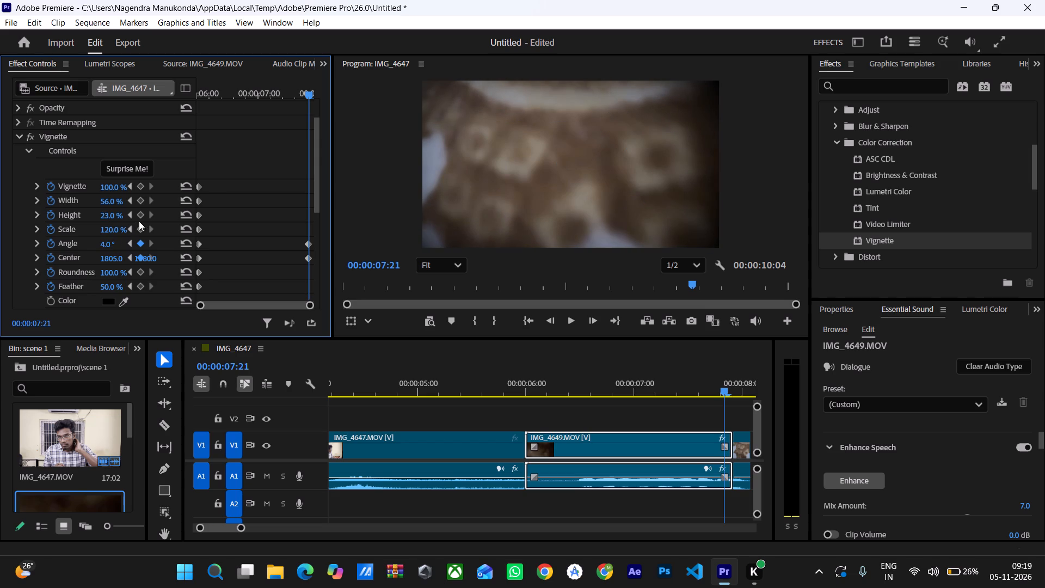
At 00:00:07:21, keyframe the vignette's scale at 191%, height at 100% and width at 83%.
drag(110, 230, 110, 228)
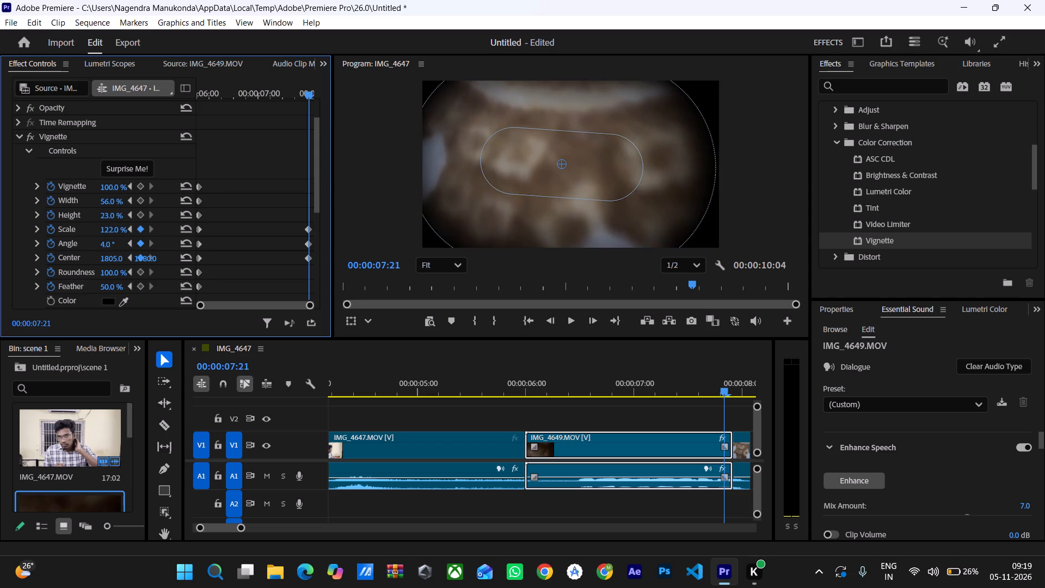
drag(110, 228, 157, 231)
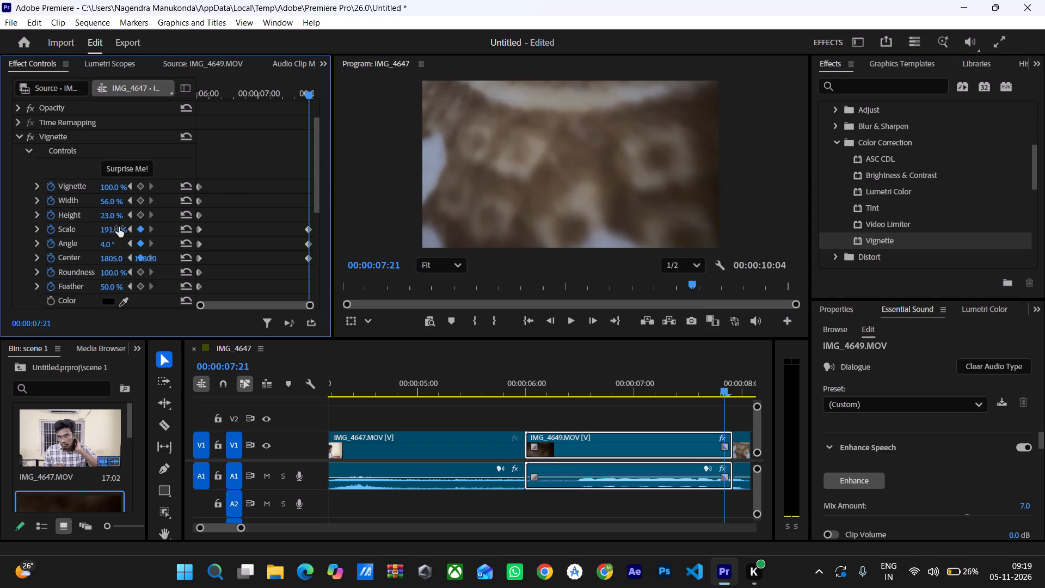
drag(107, 217, 117, 216)
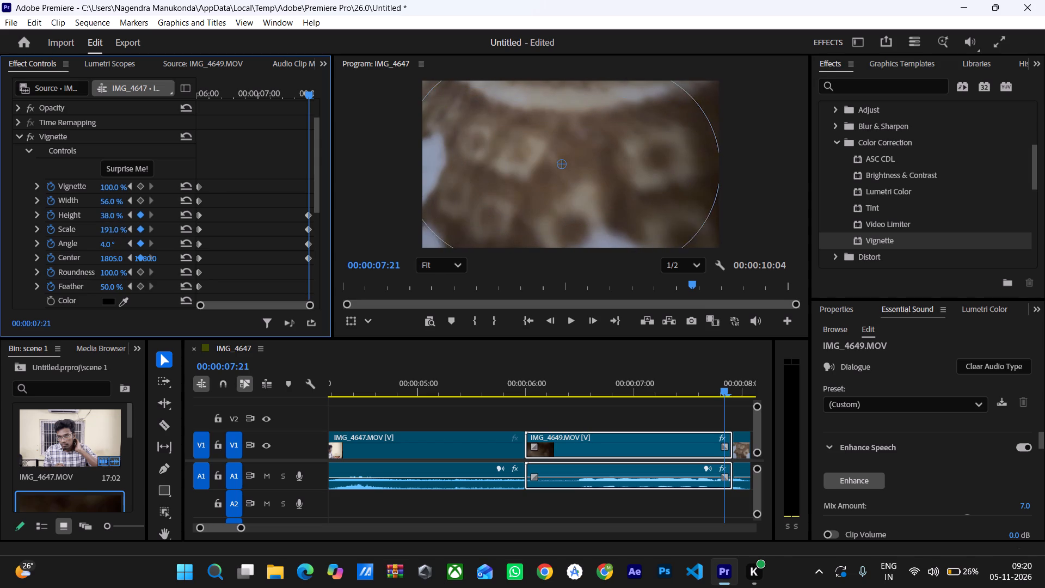
drag(117, 216, 181, 219)
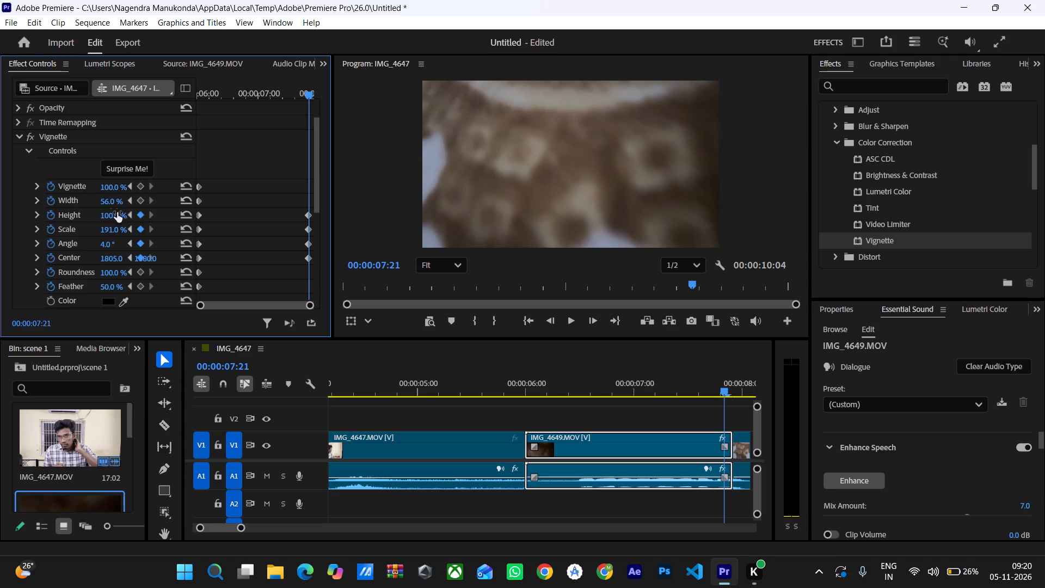
drag(106, 201, 126, 203)
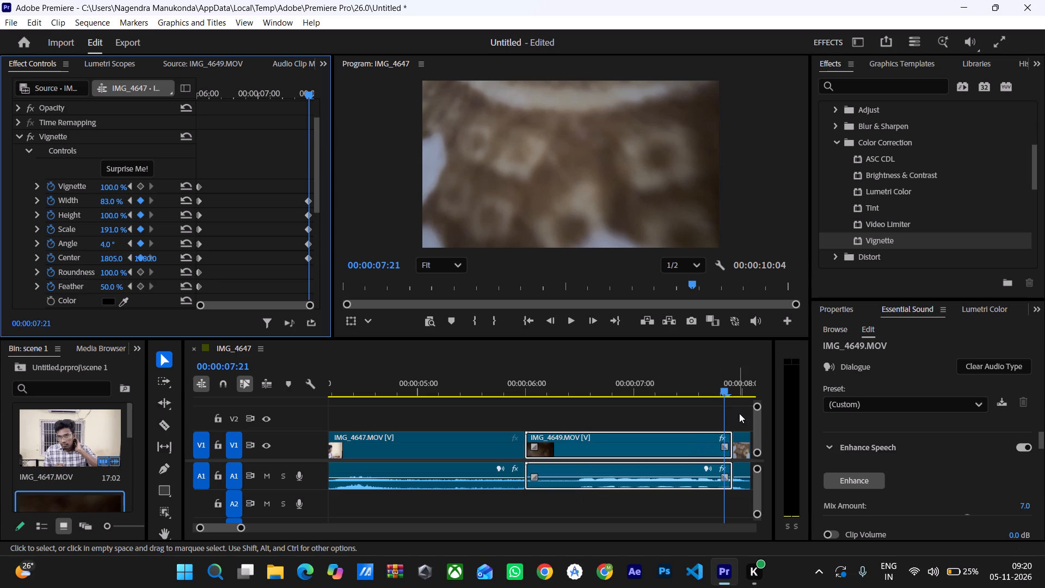
Scrub and play through the IMG_4649 clip to check the animated vignette, including the transition from the preceding IMG_4647 clip.
drag(726, 387, 538, 390)
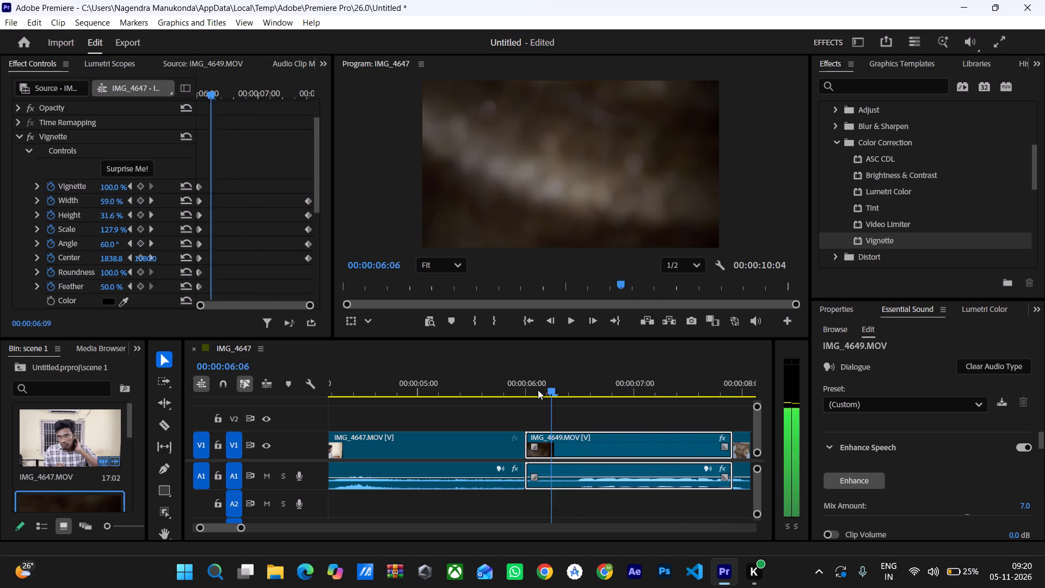
drag(538, 390, 573, 408)
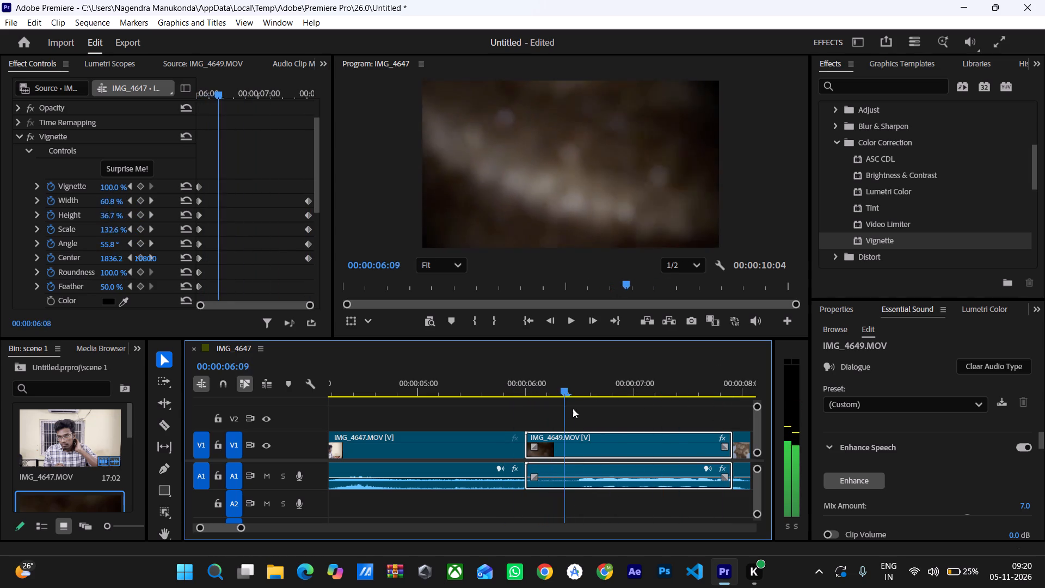
drag(573, 408, 683, 414)
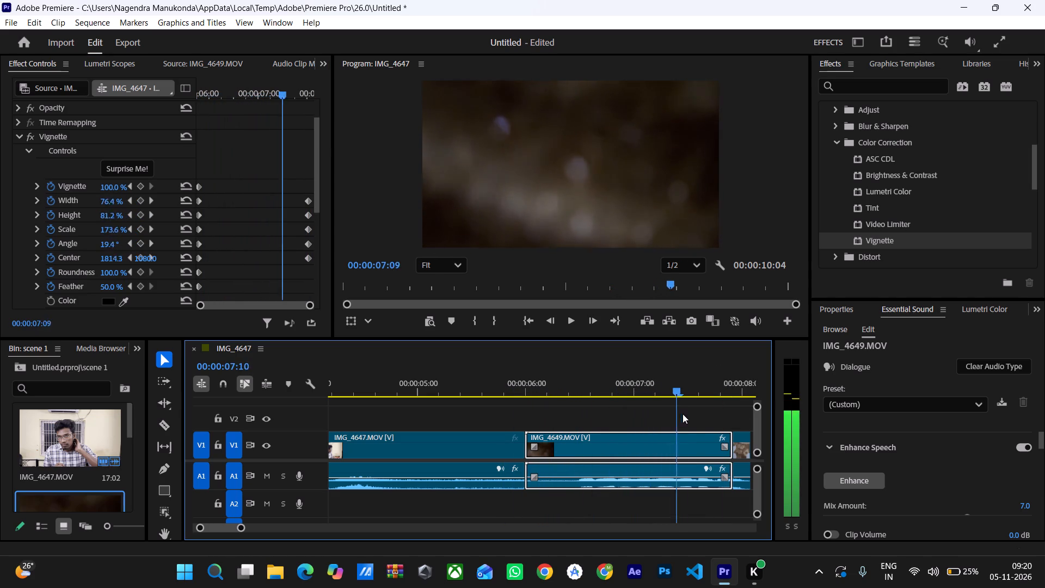
drag(683, 414, 742, 413)
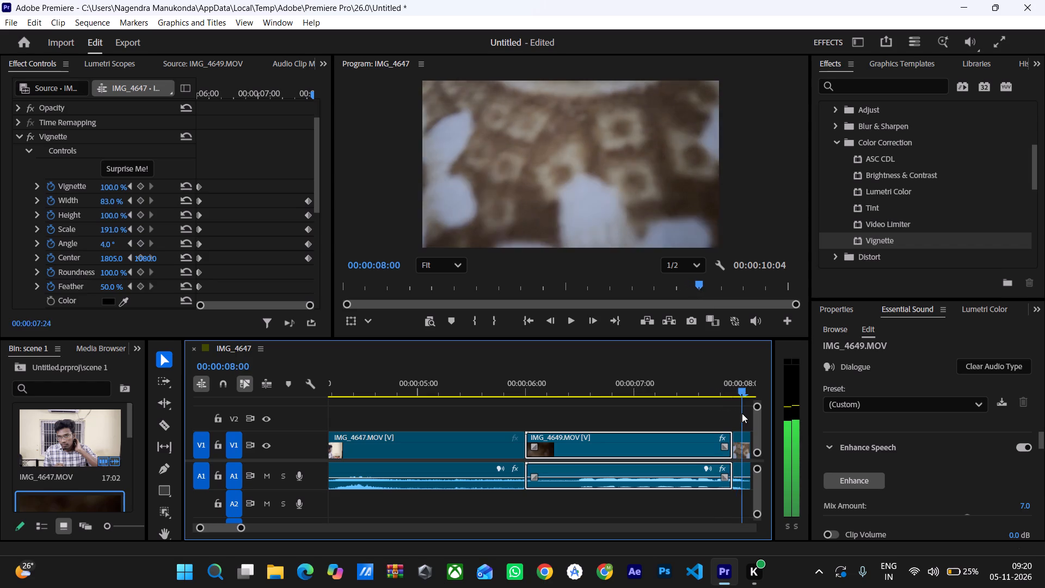
drag(742, 413, 531, 407)
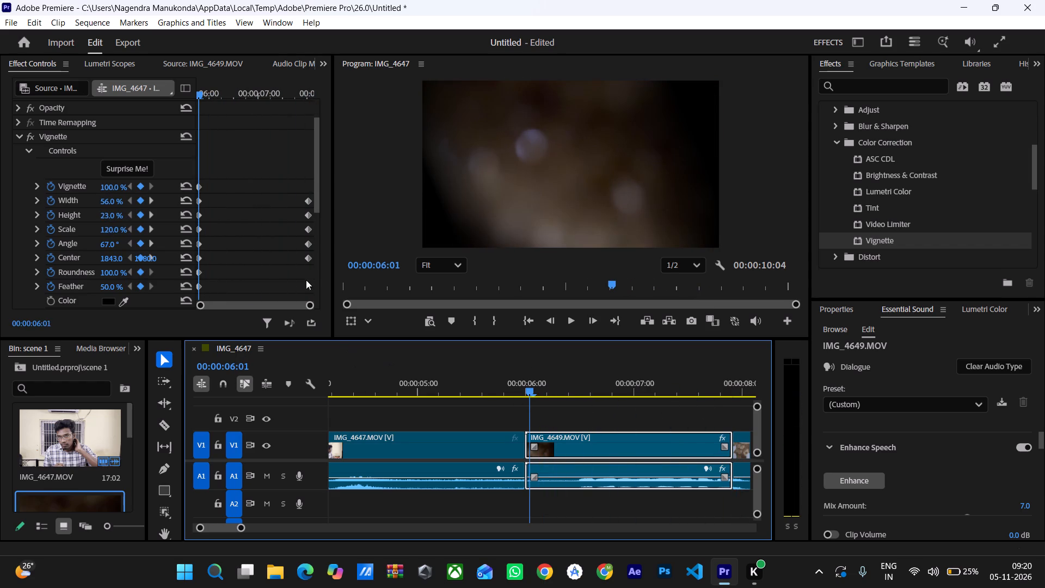
key(space)
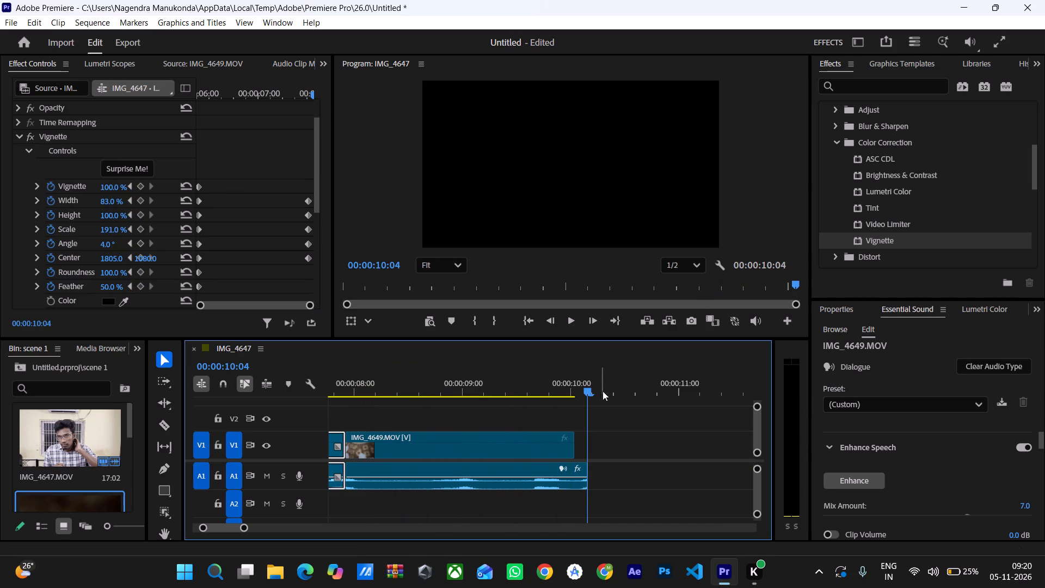
drag(587, 389, 288, 389)
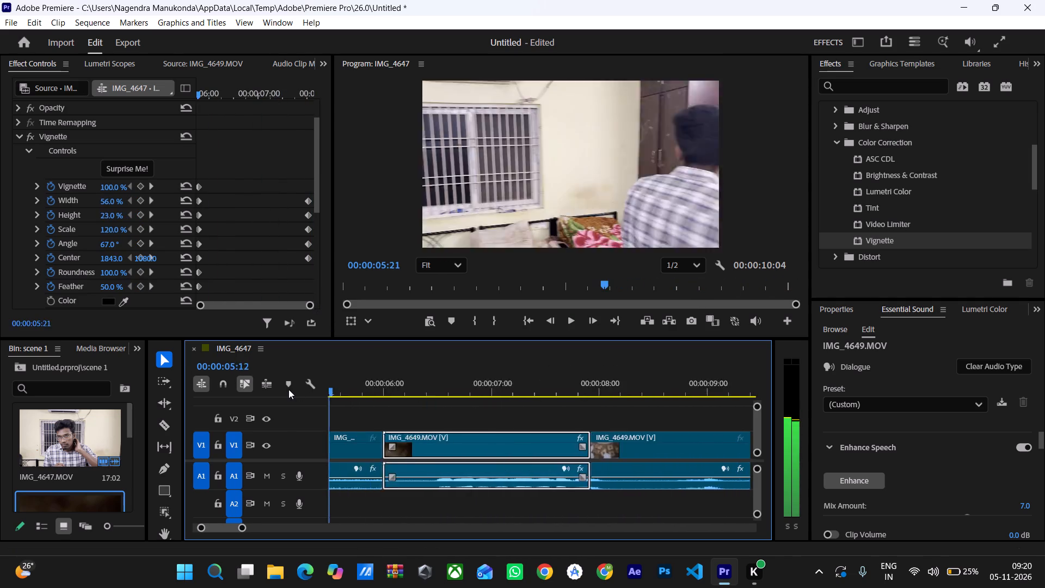
drag(288, 389, 457, 412)
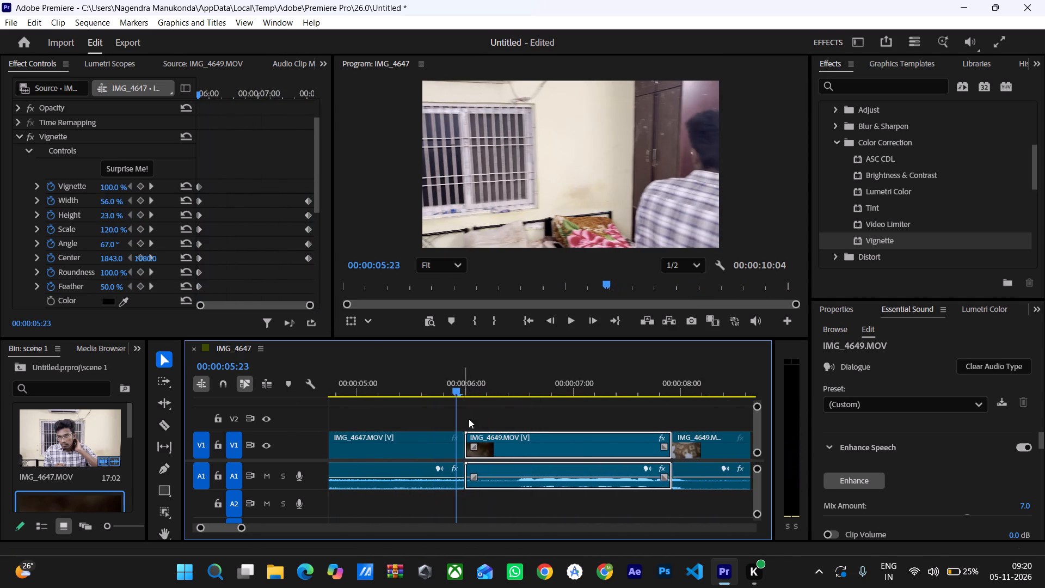
key(space)
key(space)
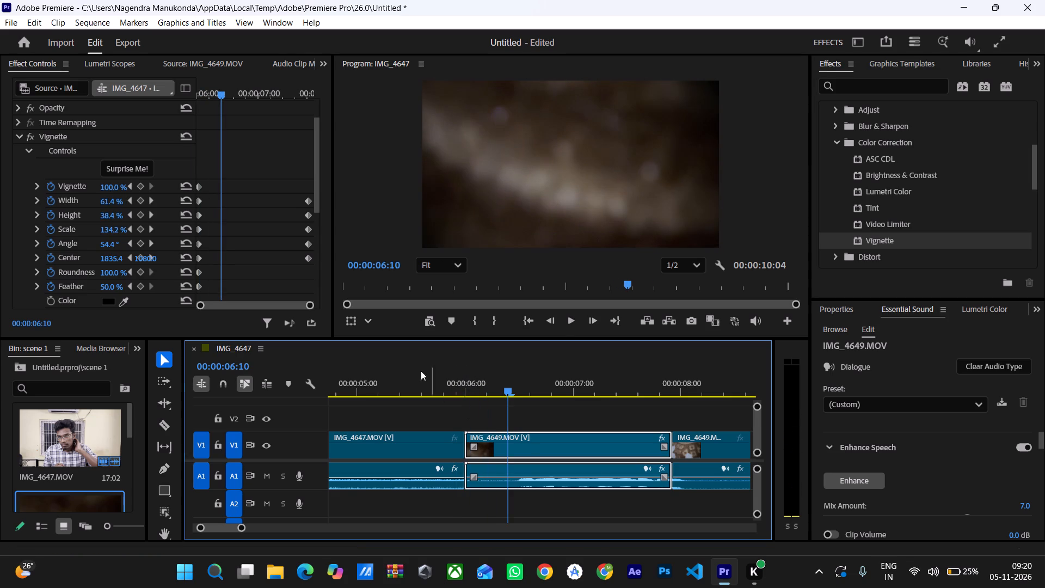
Set the vignette's width keyframe at 00:00:06:01 to 1%.
drag(221, 93, 205, 93)
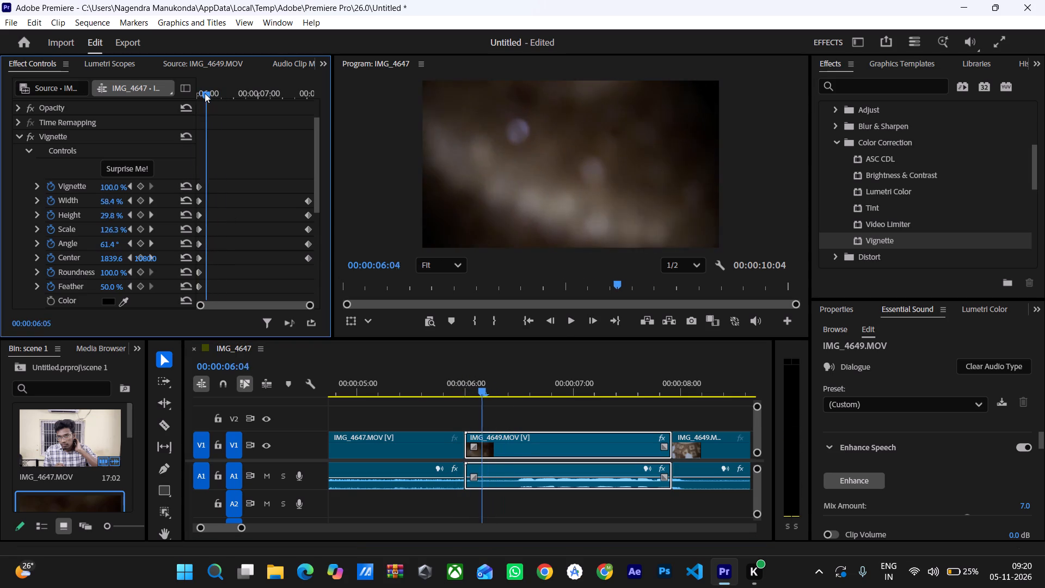
drag(205, 93, 198, 91)
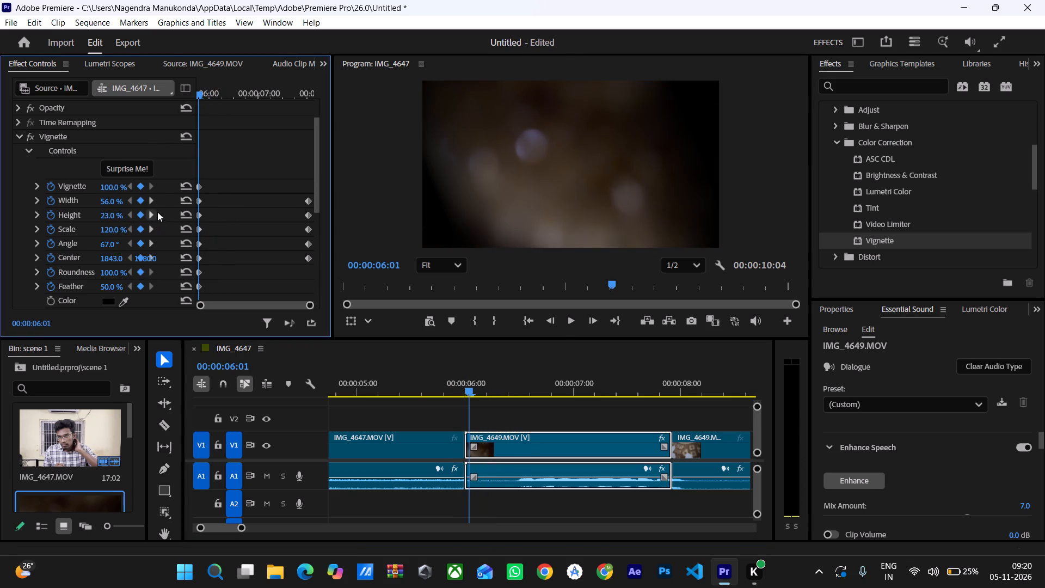
drag(108, 203, 113, 203)
drag(113, 203, 64, 194)
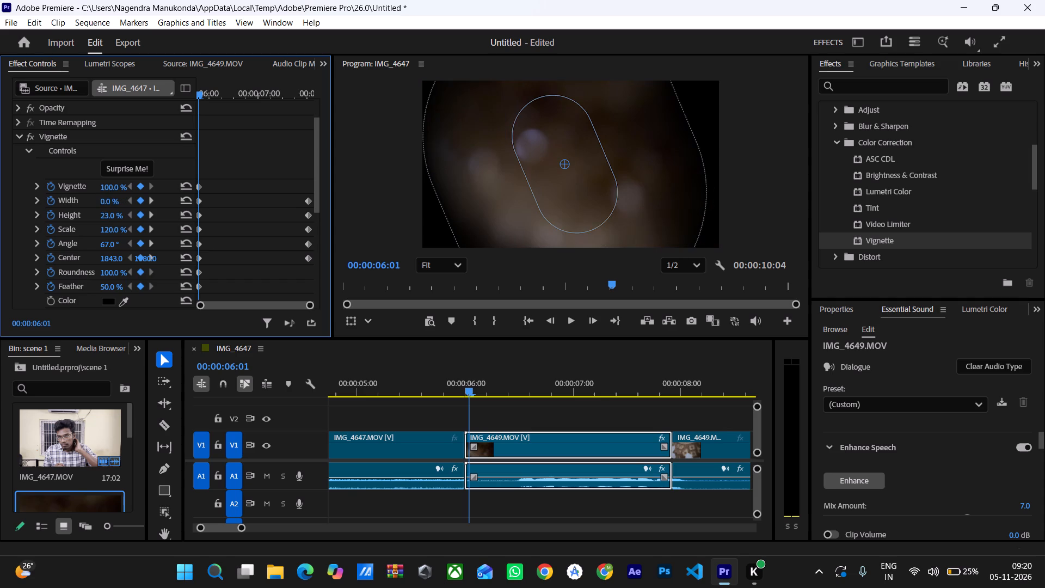
drag(64, 194, 23, 192)
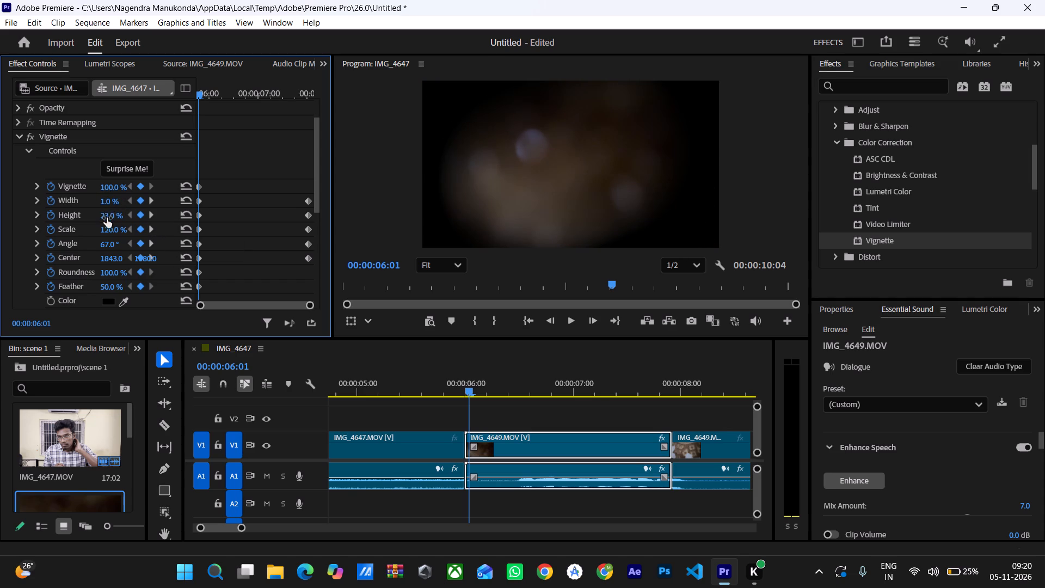
Set the vignette's height keyframe at 00:00:06:01 to 0% and play the sequence on from there.
drag(107, 218, 87, 214)
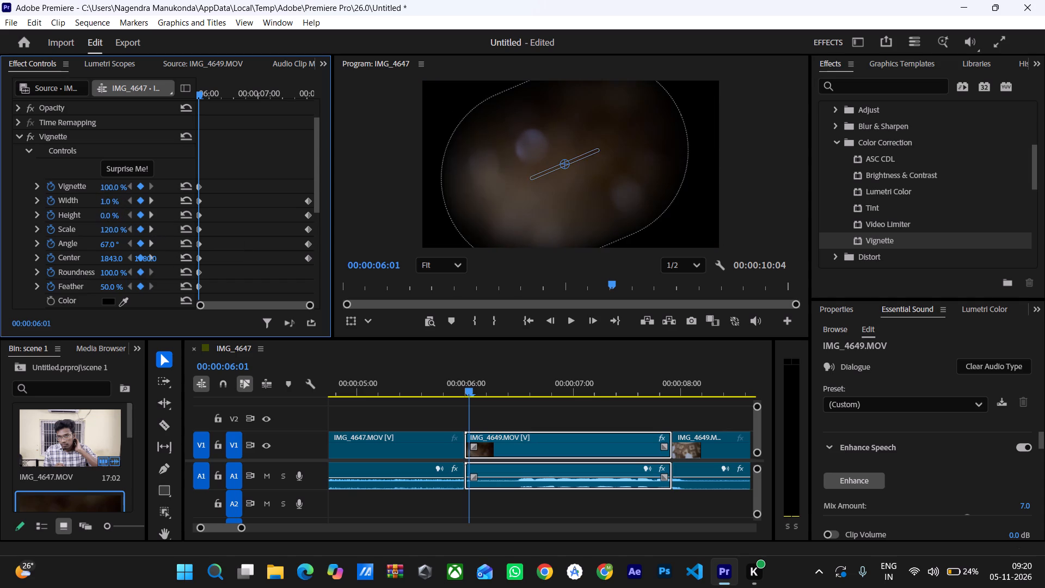
drag(87, 214, 85, 214)
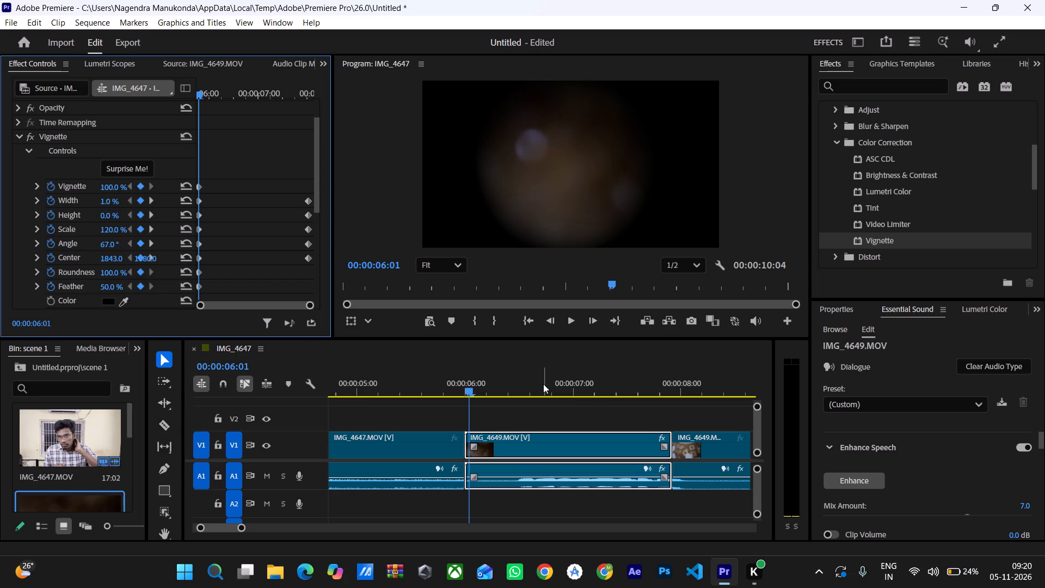
key(space)
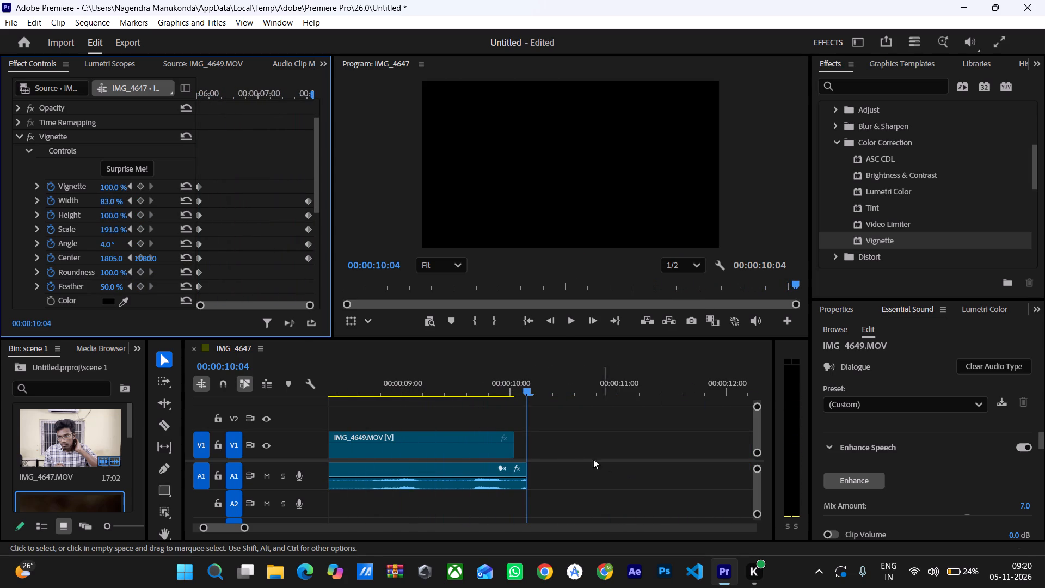
Extend the last IMG_4649 video clip to 00:00:10:04 to match its audio, locking track A1 only during the trim.
click(511, 444)
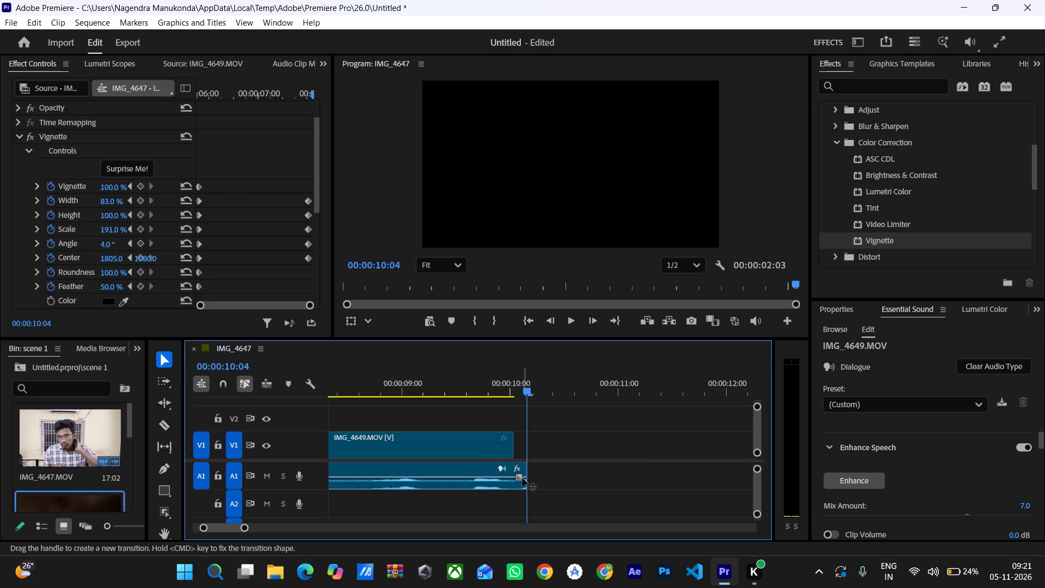
click(218, 480)
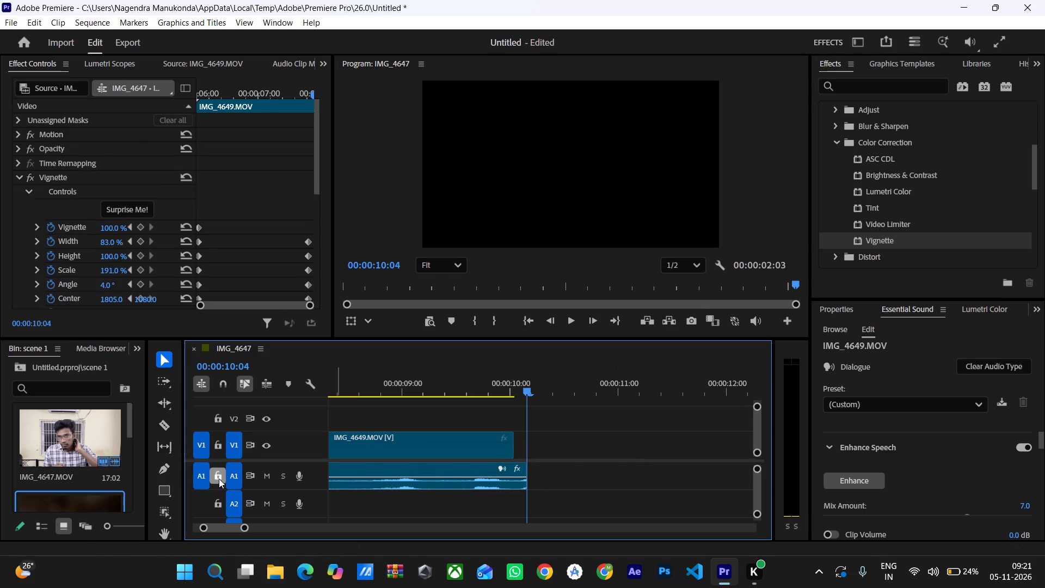
drag(514, 444, 526, 444)
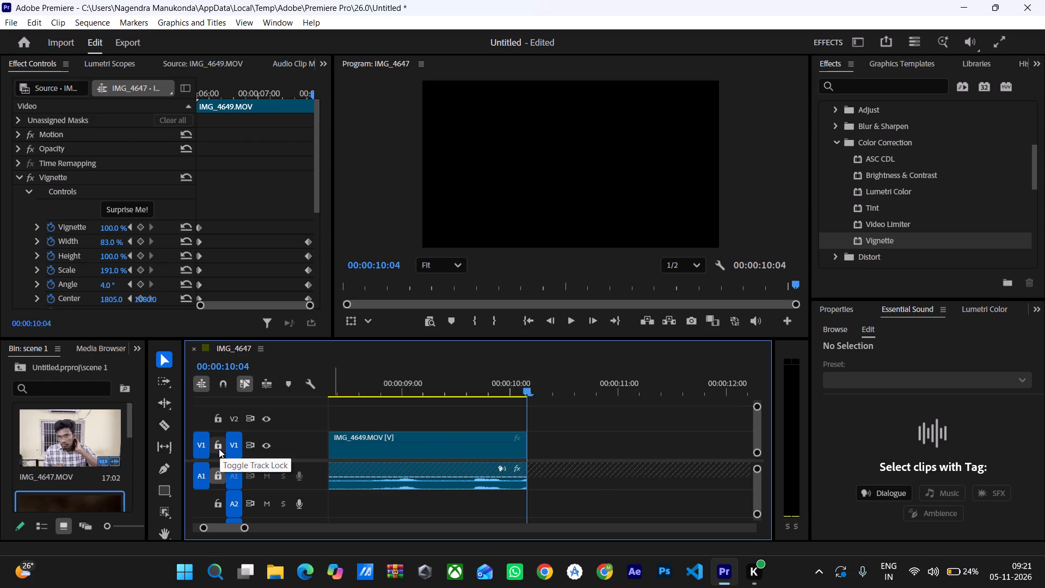
click(224, 474)
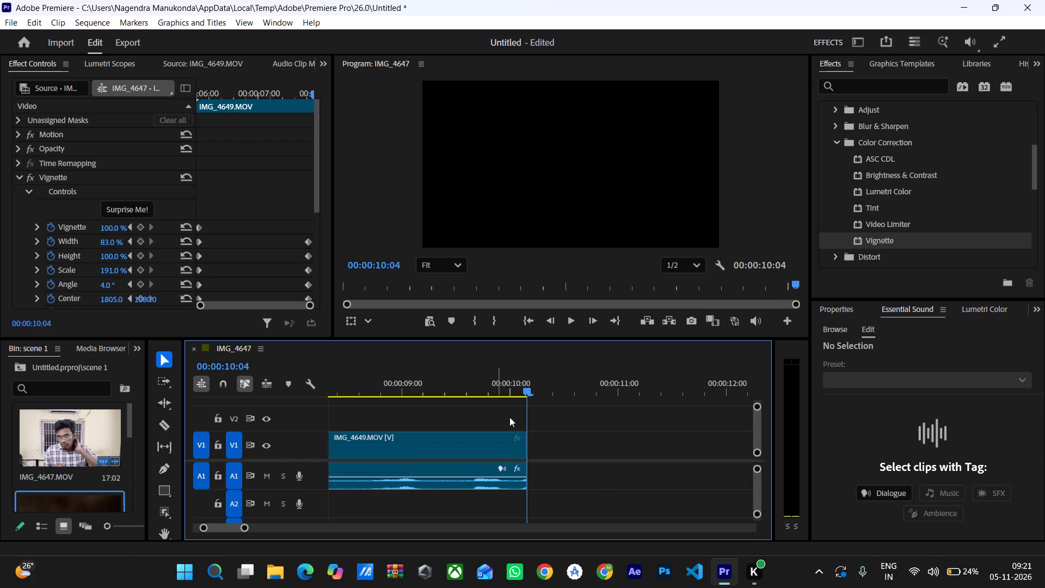
Play the whole sequence from the start to review all the clips and the animated vignette.
drag(528, 391, 191, 379)
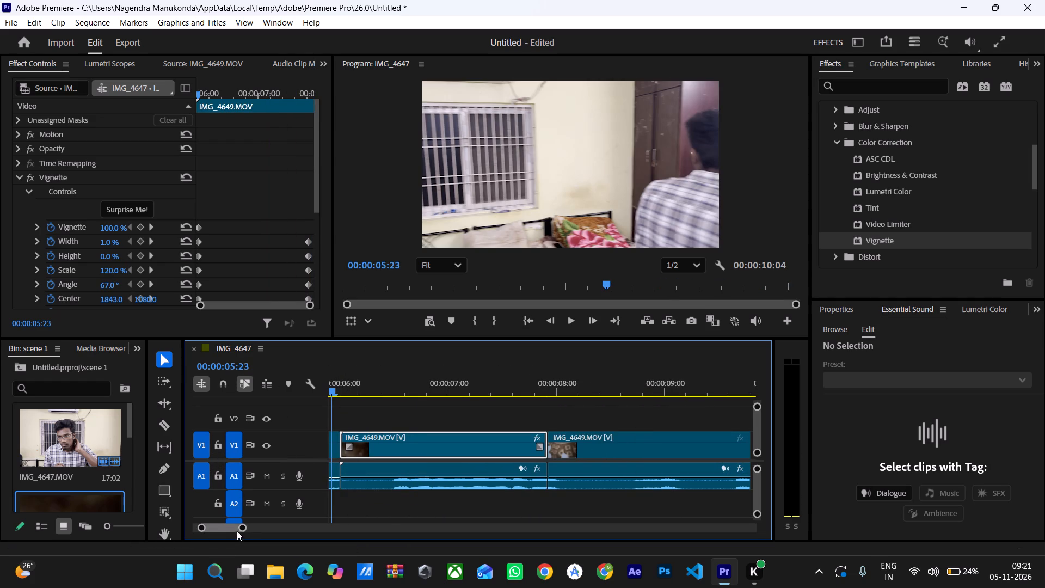
drag(240, 528, 297, 538)
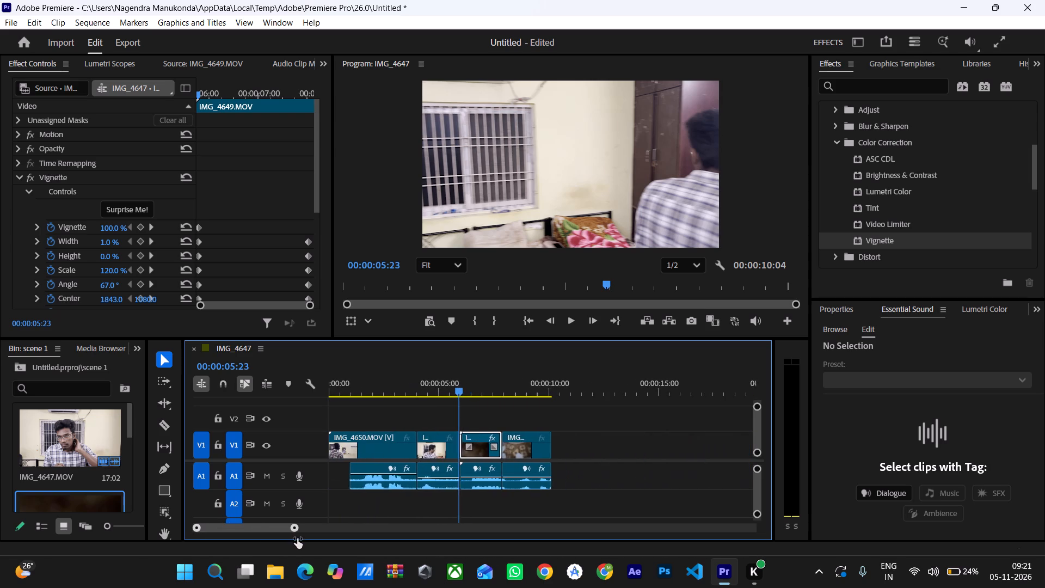
drag(297, 538, 300, 538)
drag(450, 390, 319, 382)
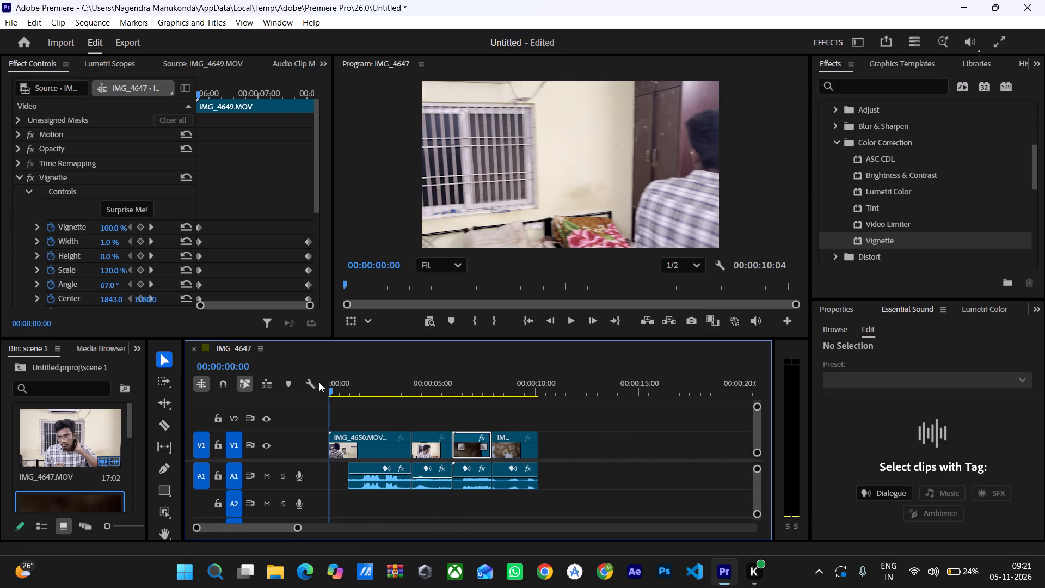
drag(319, 382, 297, 383)
key(space)
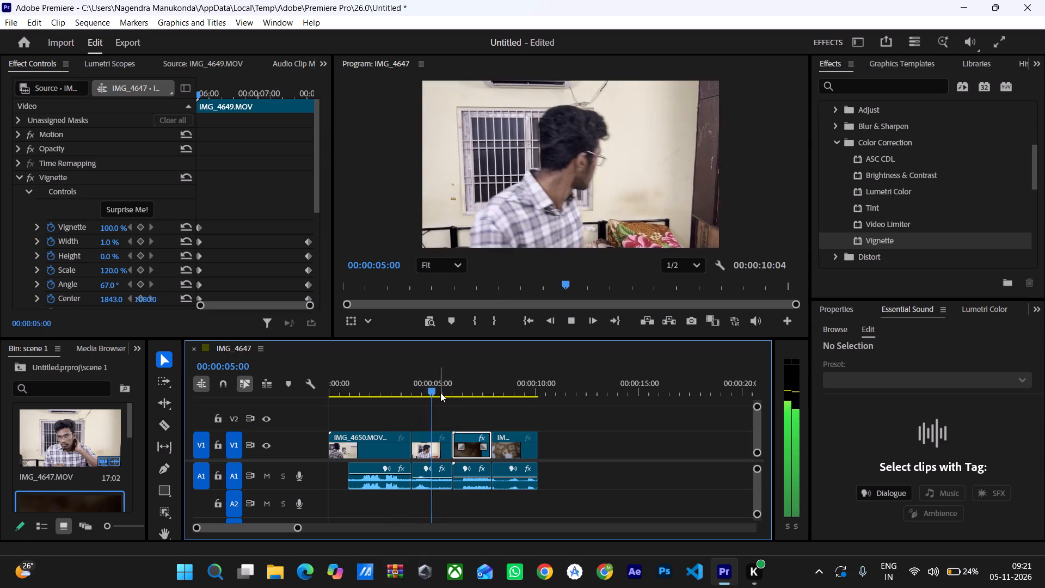
drag(438, 387, 365, 408)
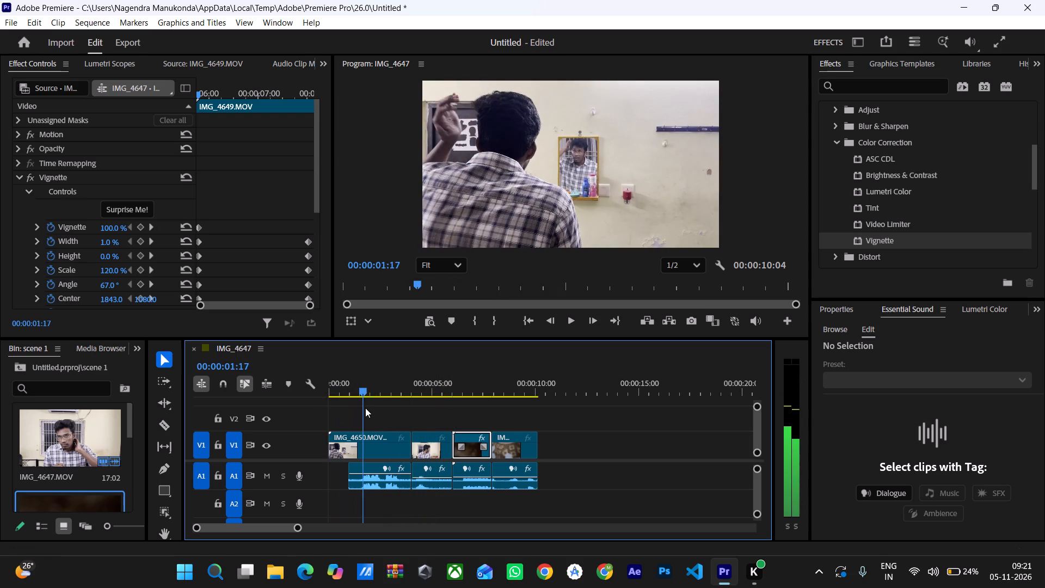
drag(365, 408, 292, 401)
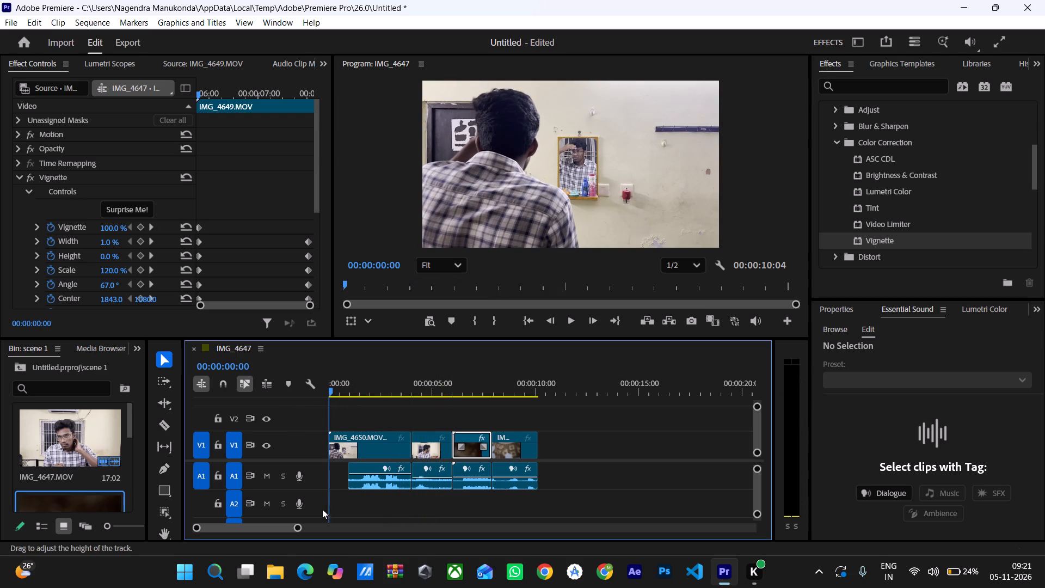
scroll(281, 500, down, 2)
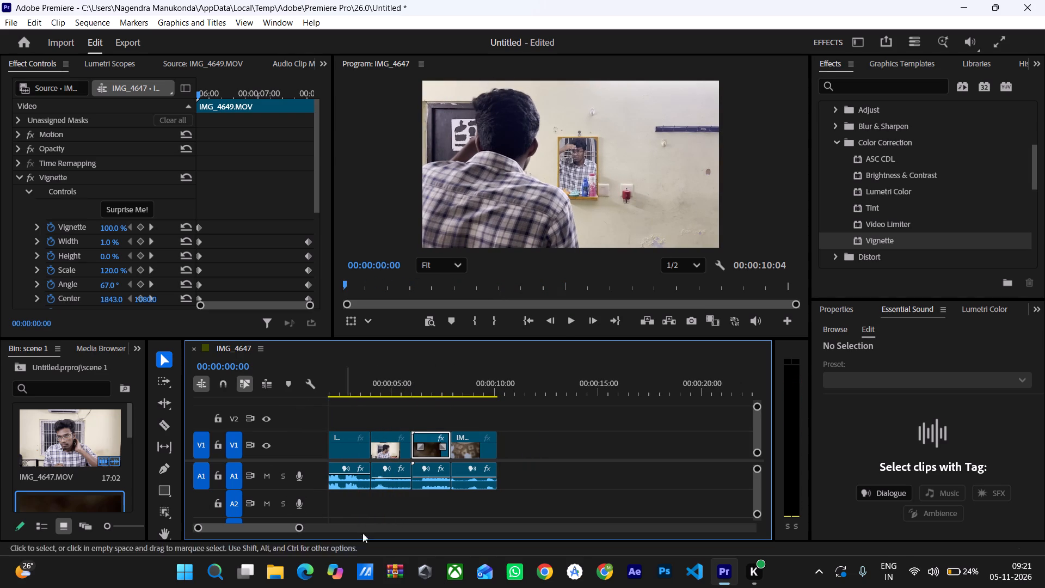
scroll(376, 488, up, 5)
scroll(173, 447, up, 1)
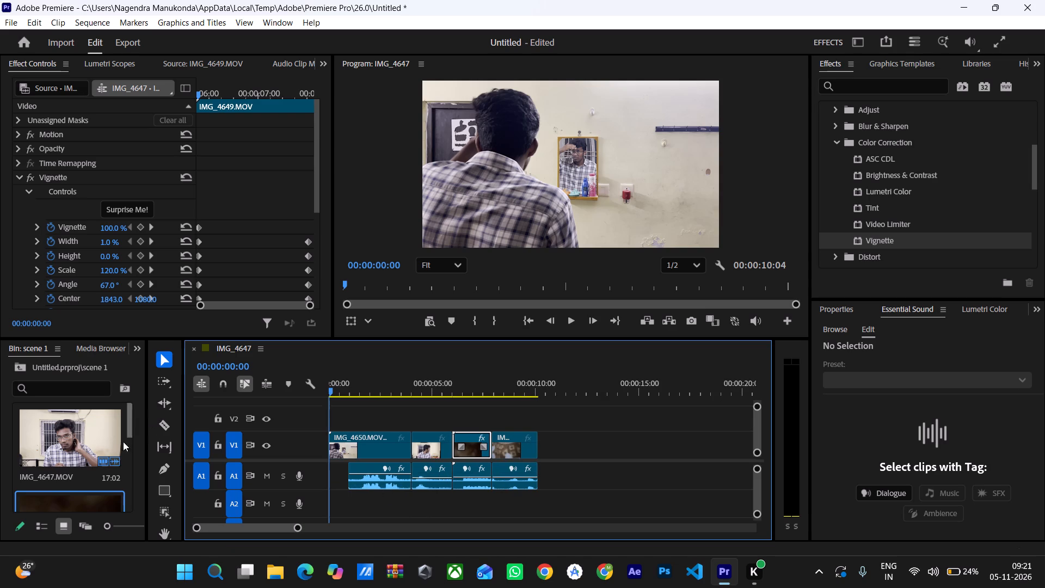
scroll(93, 462, down, 7)
scroll(103, 456, up, 2)
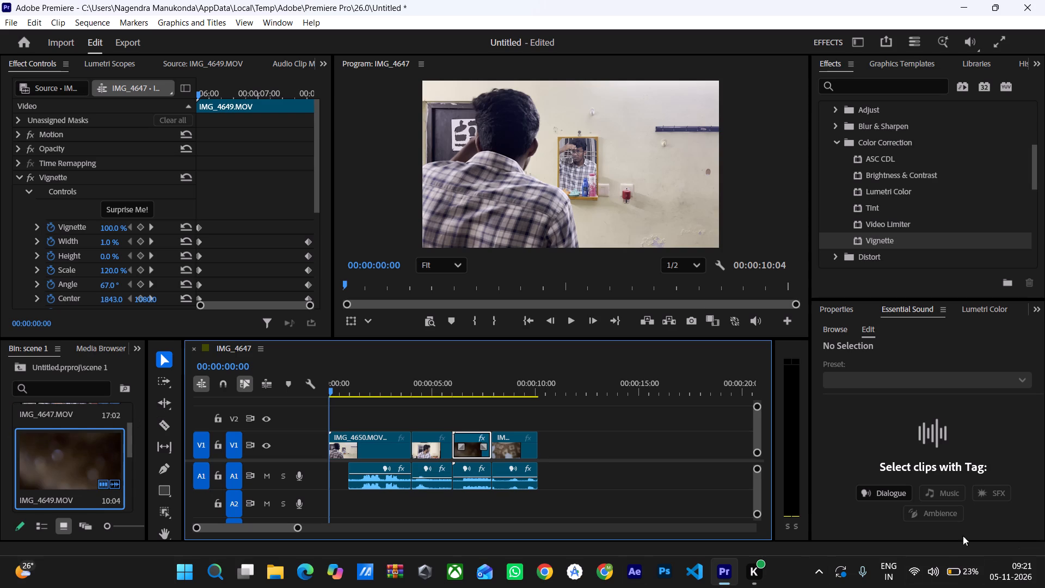
click(944, 500)
click(944, 495)
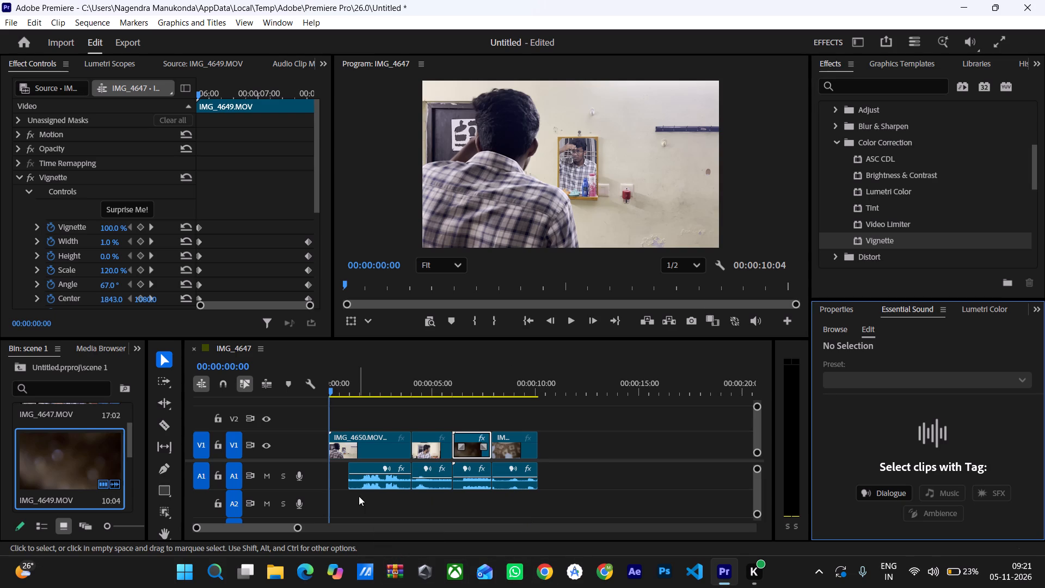
key(space)
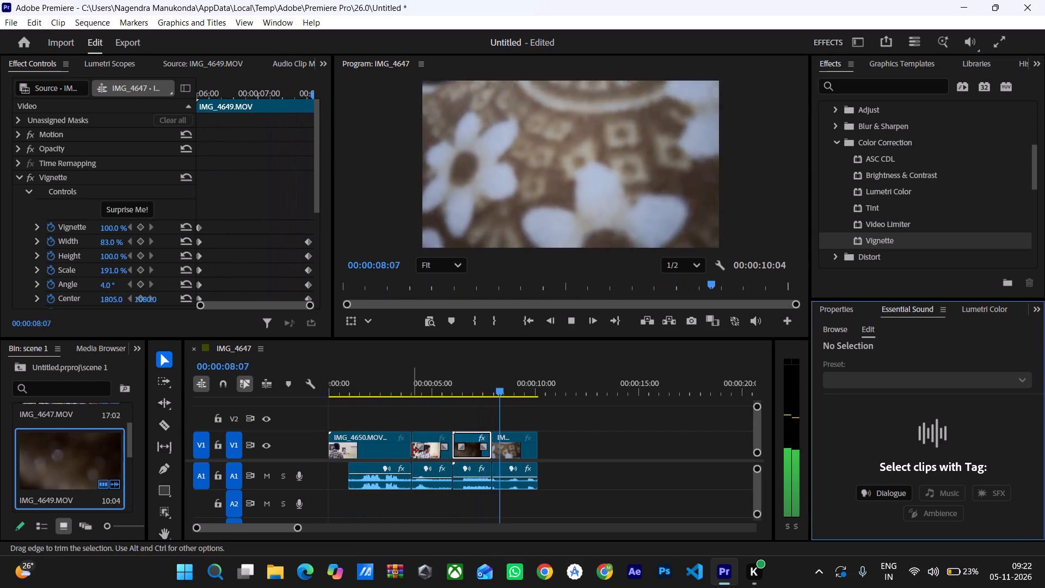
Browse the effects library, collapsing the open categories and expanding the Distort group under Video Effects.
click(411, 450)
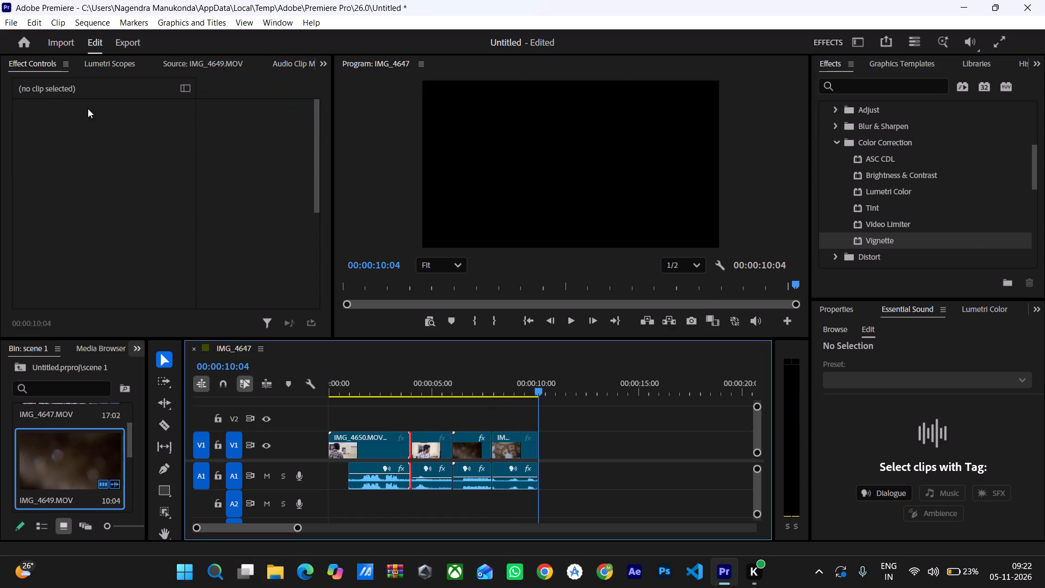
click(108, 62)
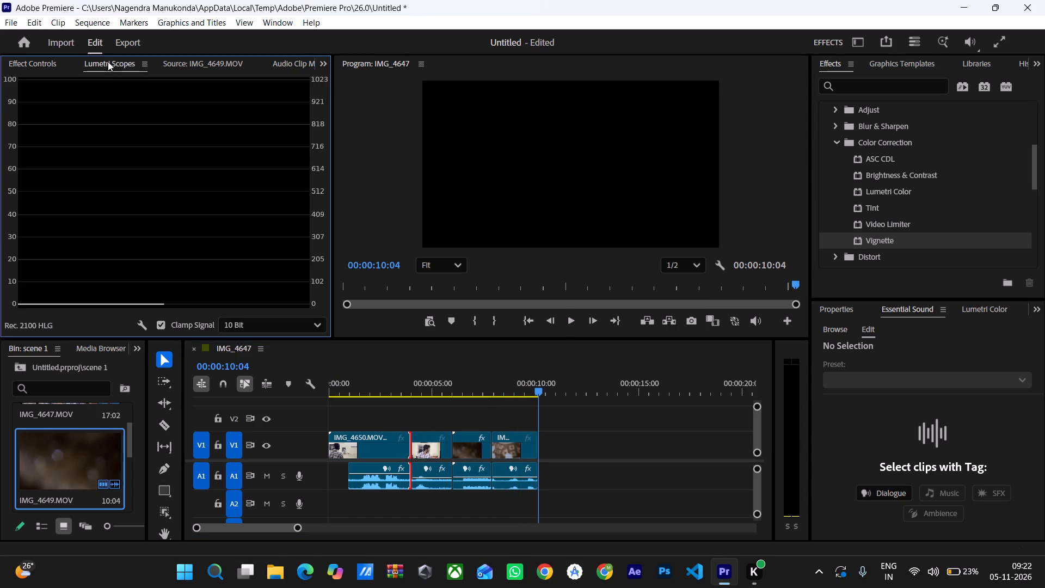
click(44, 60)
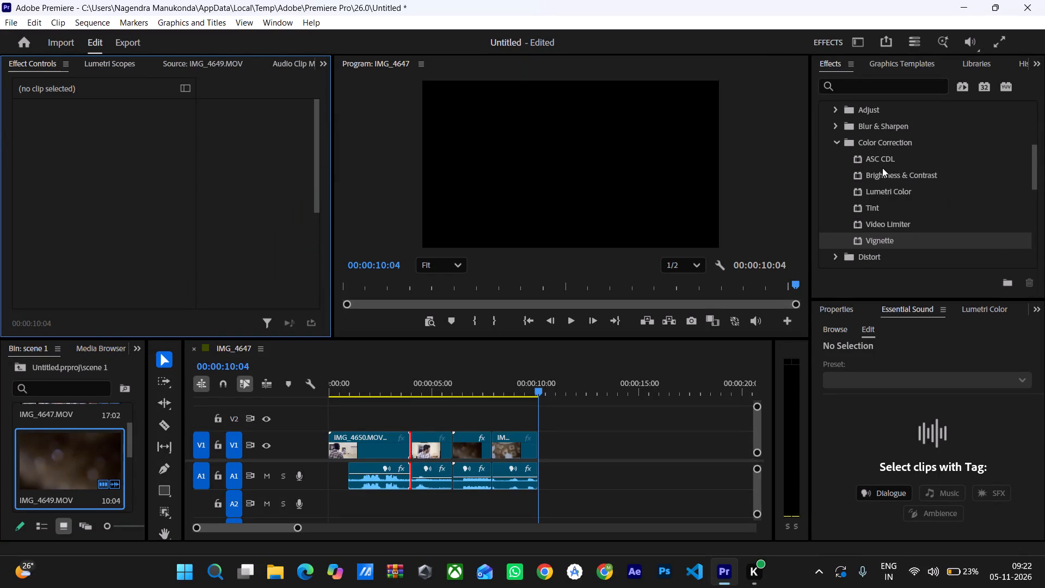
click(838, 138)
scroll(875, 195, up, 5)
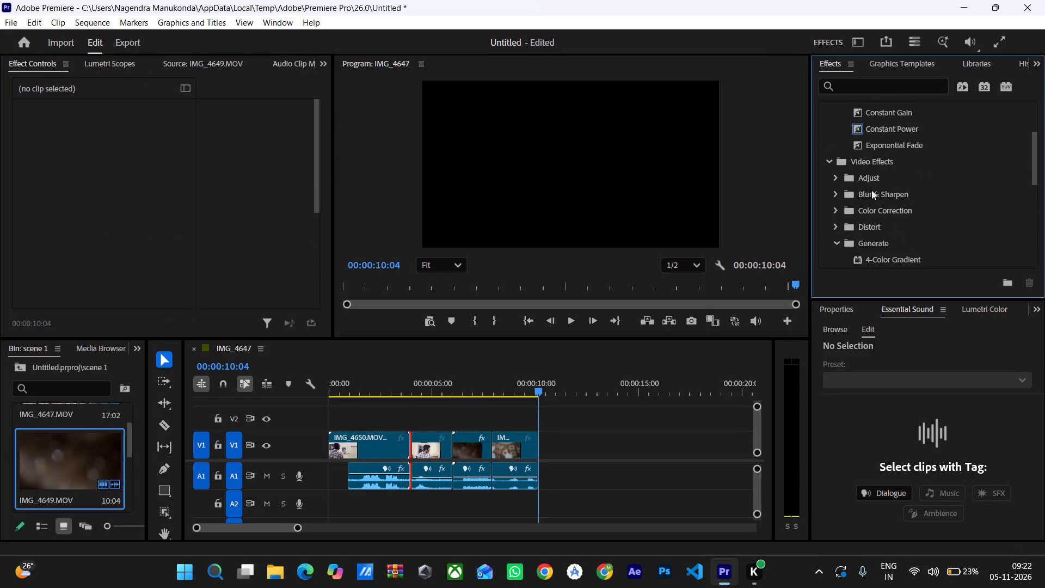
click(826, 161)
scroll(842, 204, up, 3)
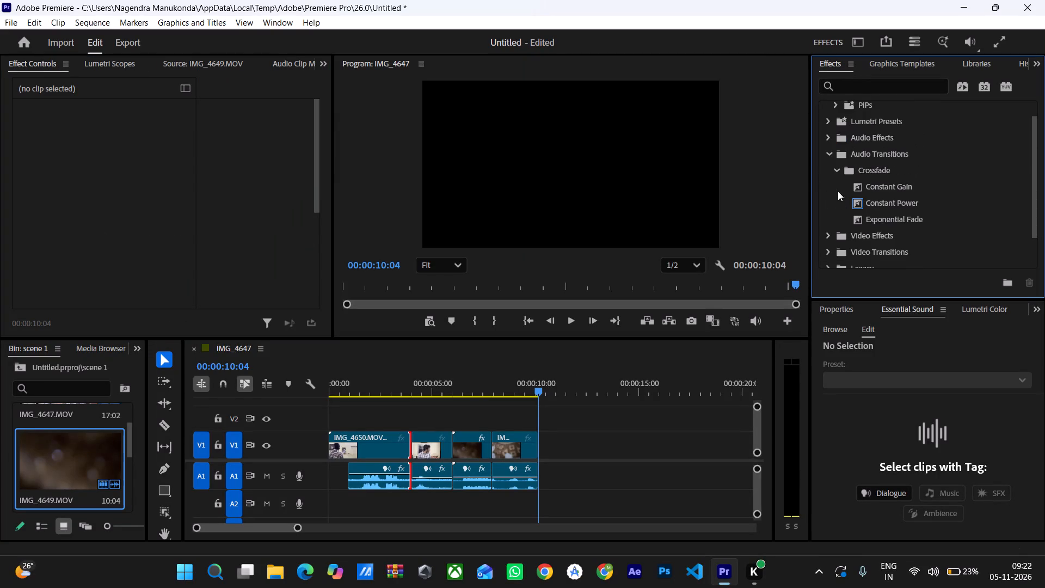
click(833, 169)
scroll(824, 210, up, 3)
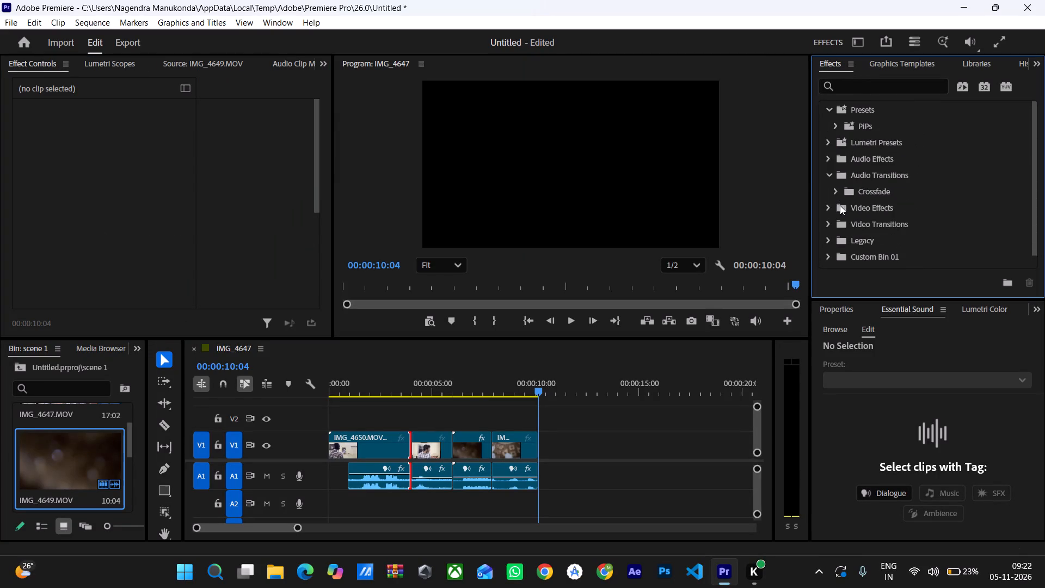
scroll(840, 206, up, 3)
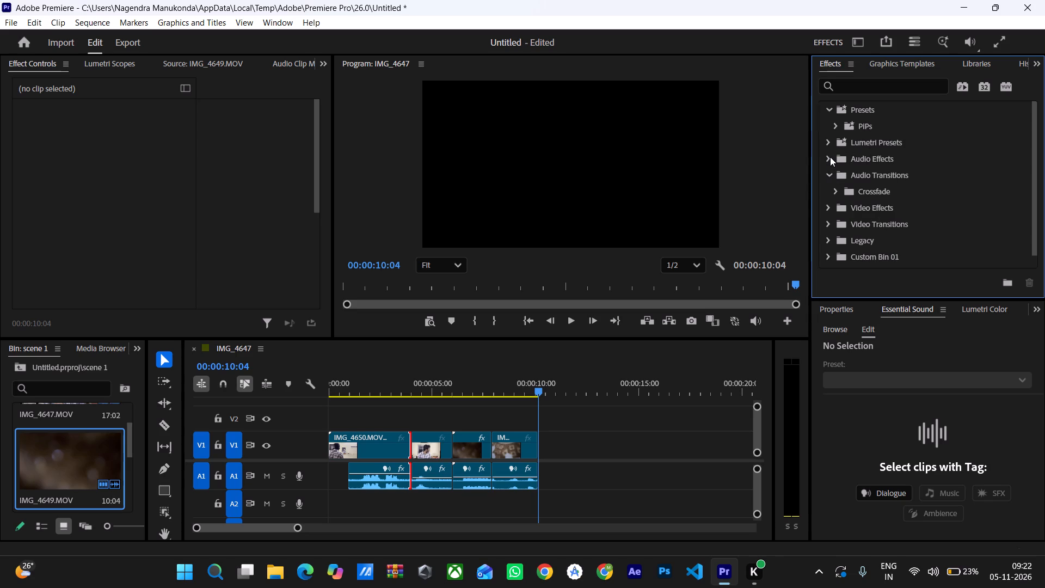
click(827, 158)
click(827, 158)
click(827, 173)
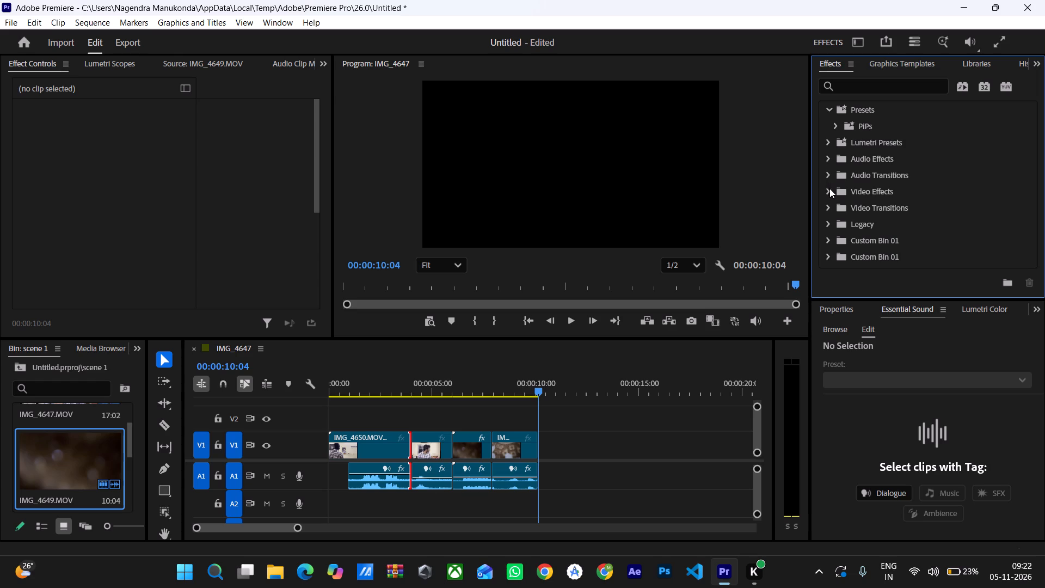
scroll(830, 178, up, 2)
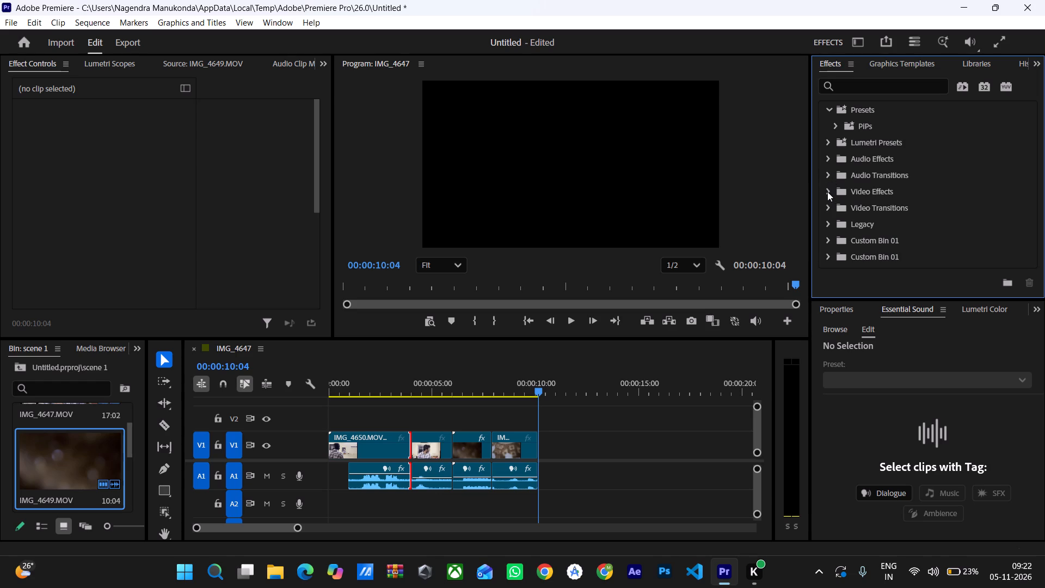
click(827, 192)
scroll(839, 211, down, 2)
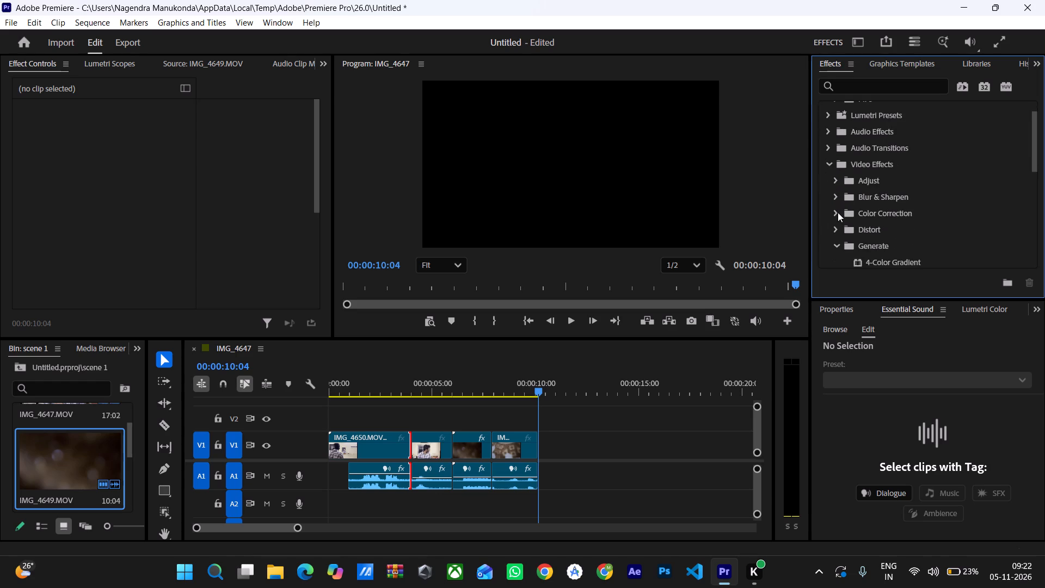
scroll(835, 213, down, 1)
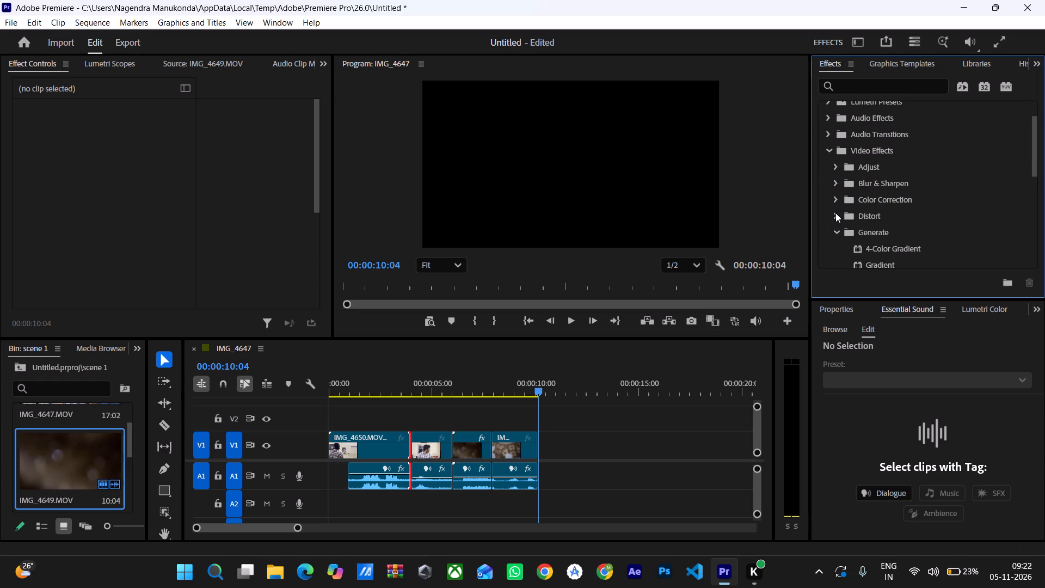
click(831, 213)
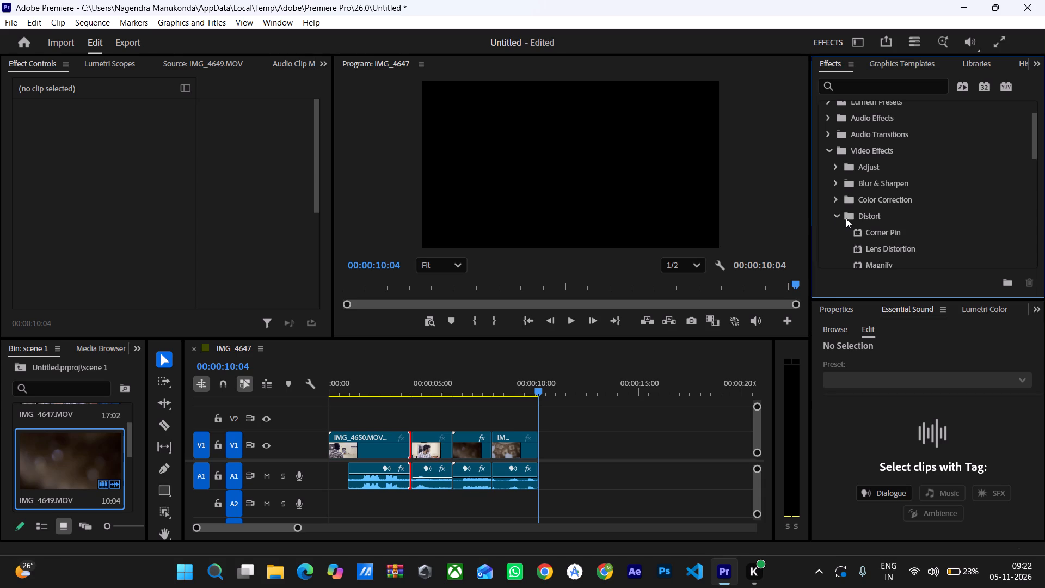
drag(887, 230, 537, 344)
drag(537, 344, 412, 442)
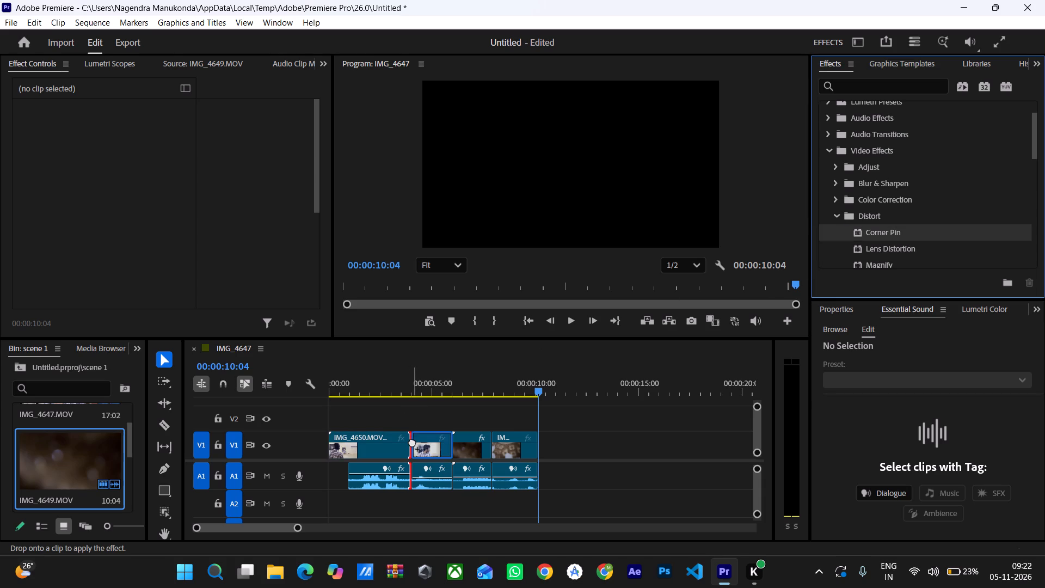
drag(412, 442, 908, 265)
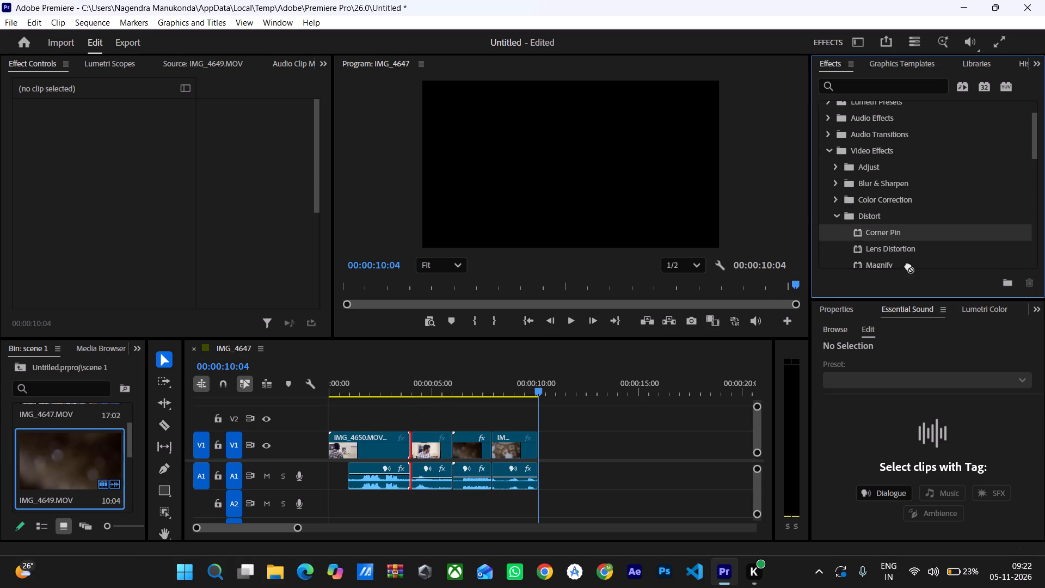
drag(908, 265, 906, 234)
Scrub back and forth through the sequence's first three clips, and play it on from the second clip.
drag(537, 389, 349, 384)
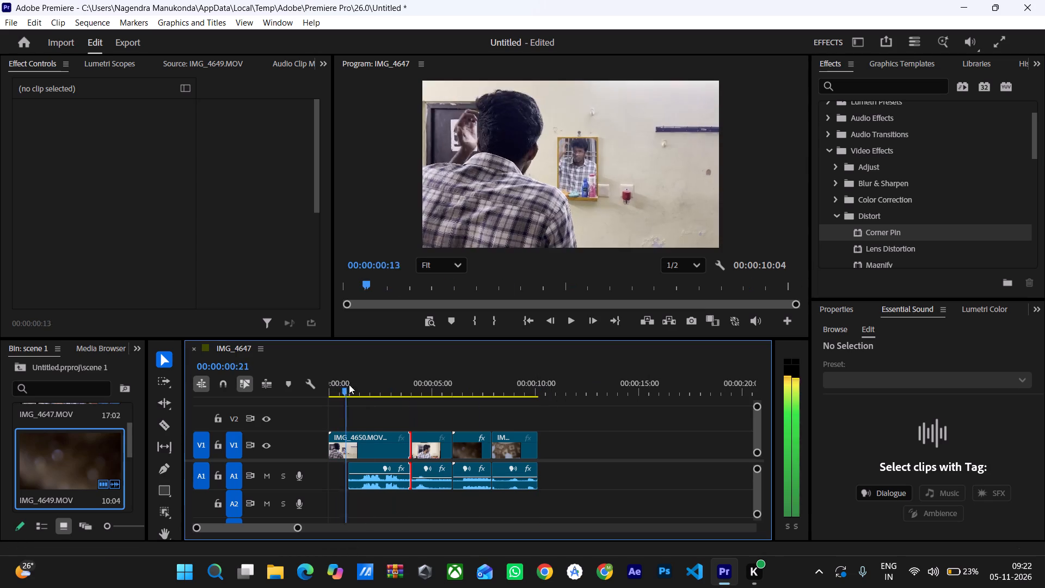
drag(349, 384, 432, 387)
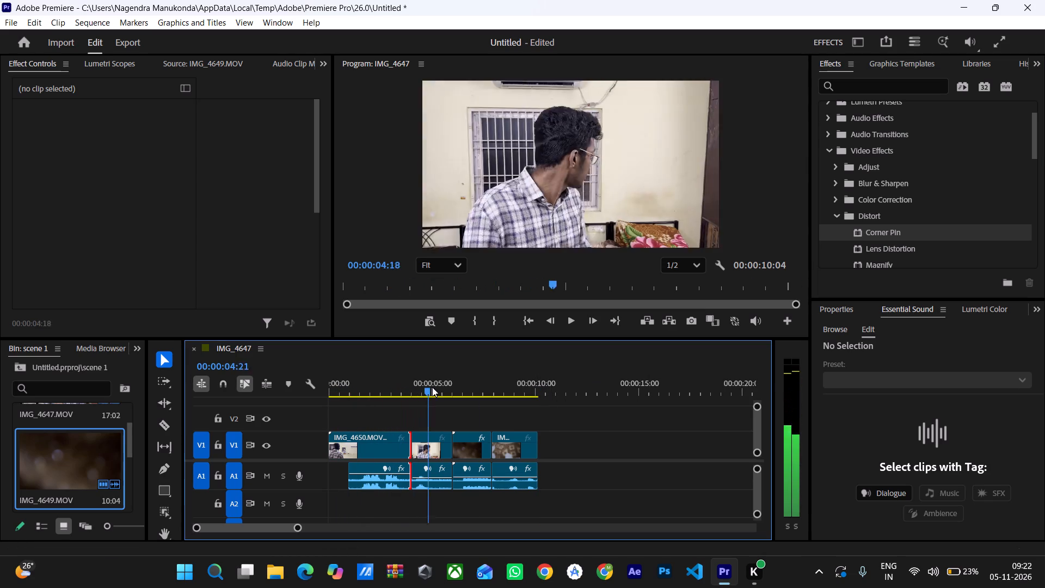
drag(432, 387, 459, 383)
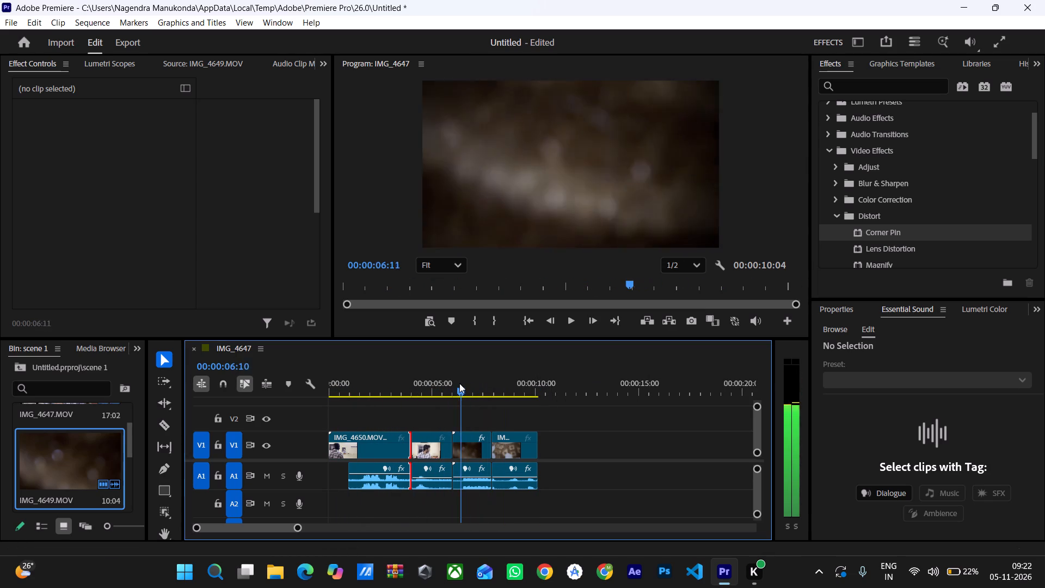
drag(459, 383, 440, 383)
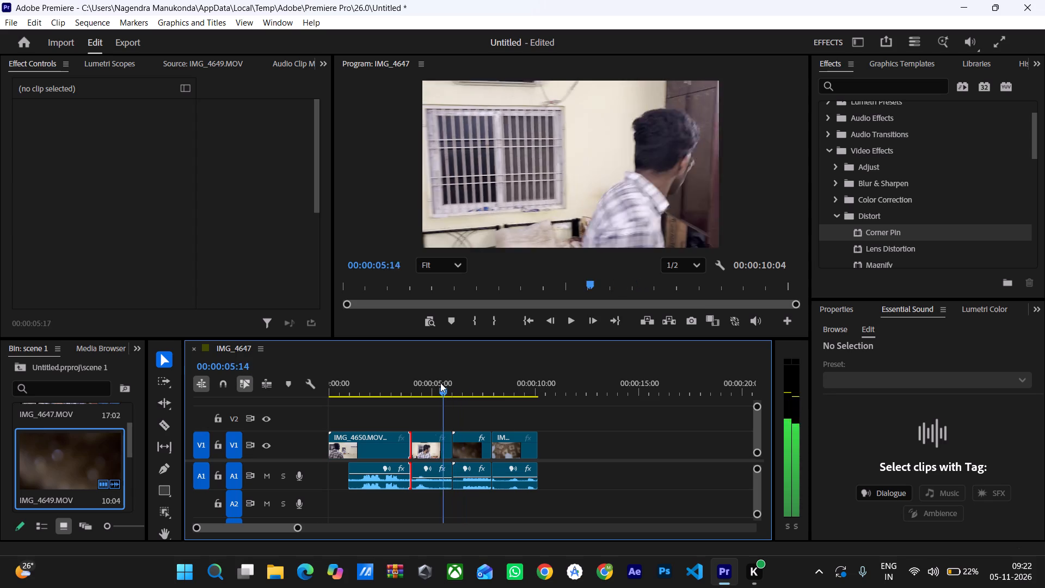
drag(440, 383, 435, 383)
key(space)
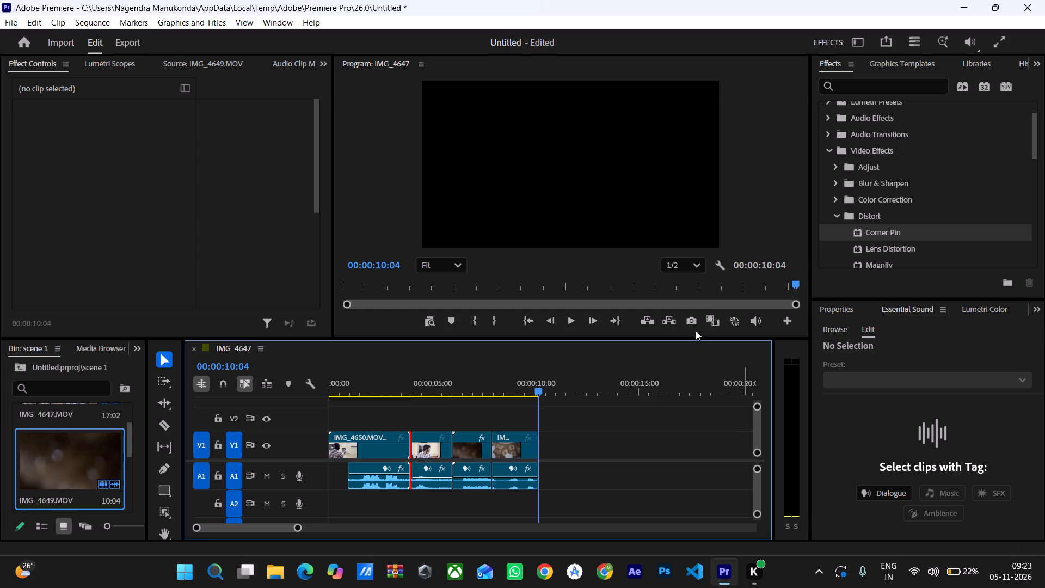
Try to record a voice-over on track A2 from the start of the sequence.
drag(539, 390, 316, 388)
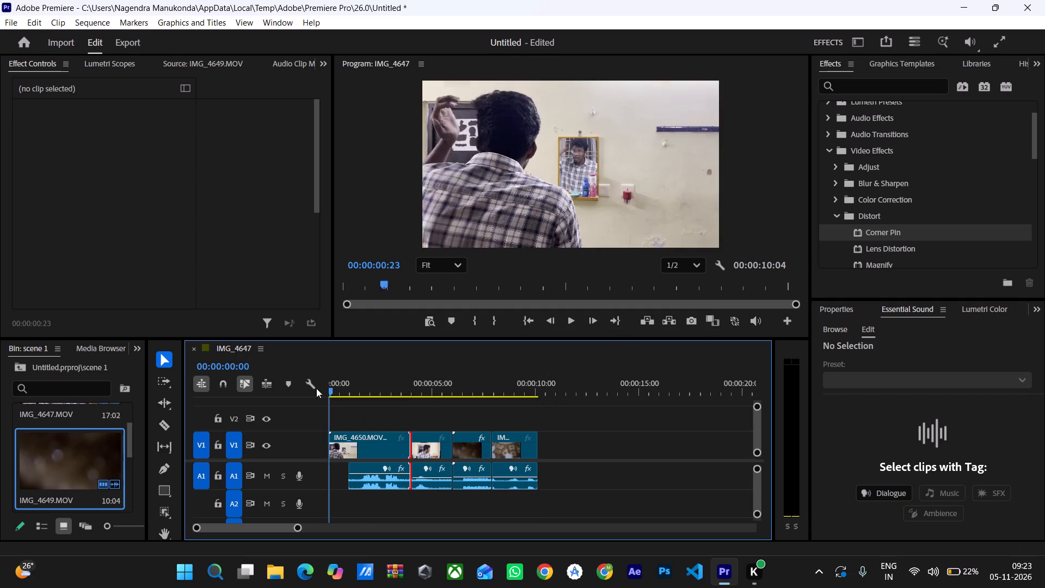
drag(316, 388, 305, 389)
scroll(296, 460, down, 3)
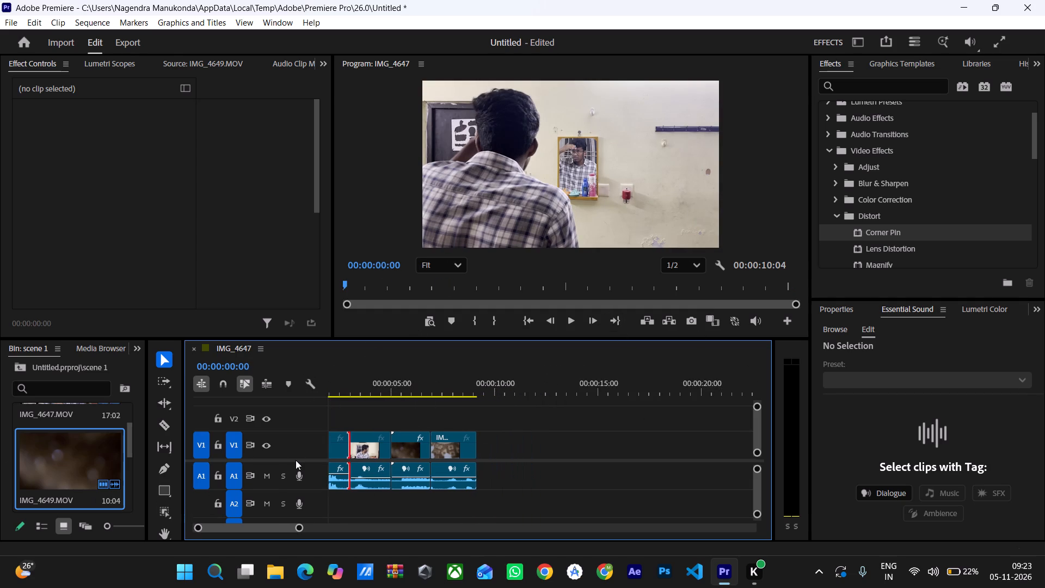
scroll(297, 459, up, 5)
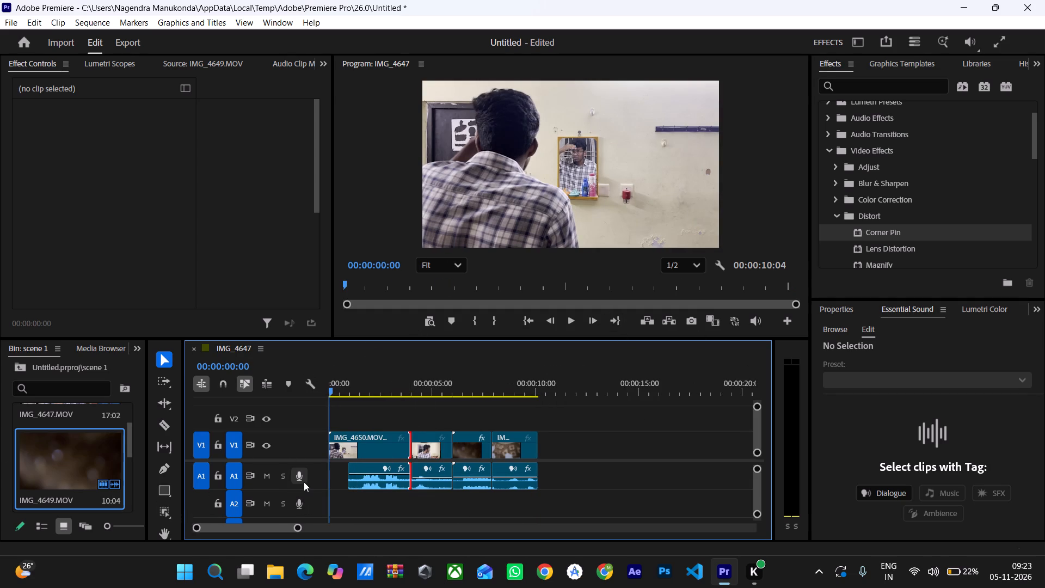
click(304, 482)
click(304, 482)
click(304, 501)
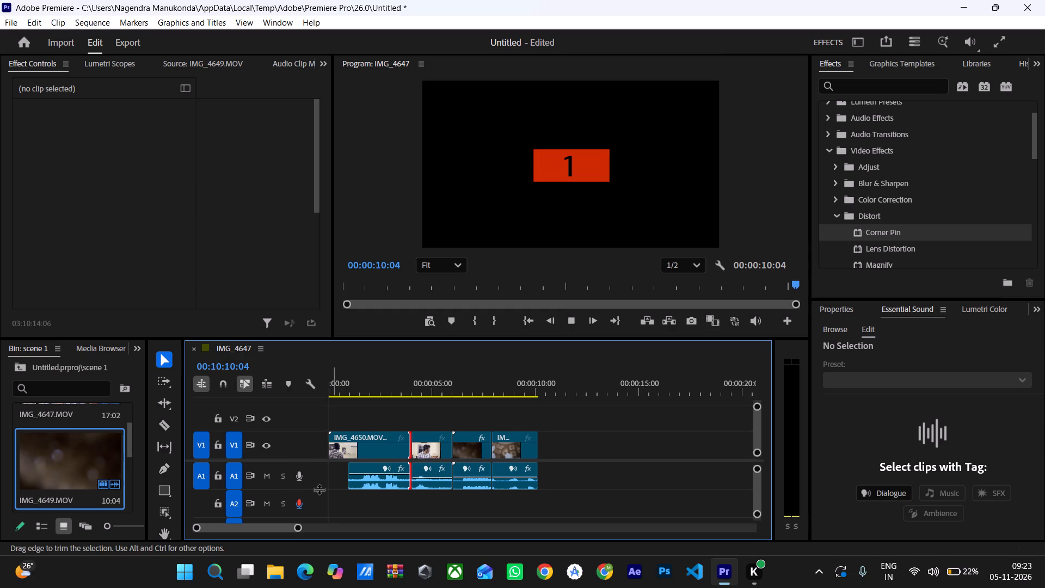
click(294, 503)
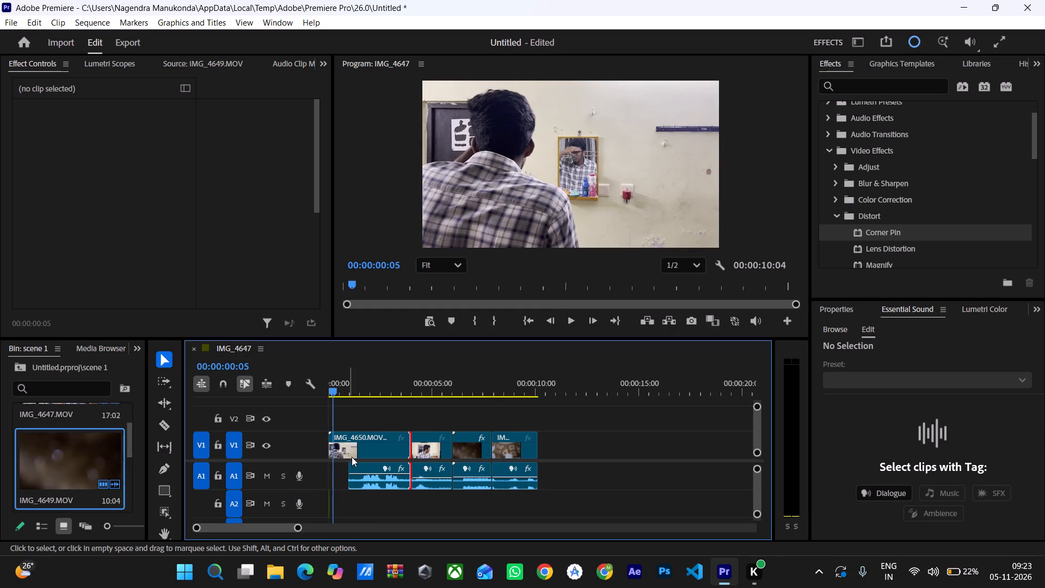
Play the whole sequence from the start to review its picture and sound.
drag(334, 384, 303, 387)
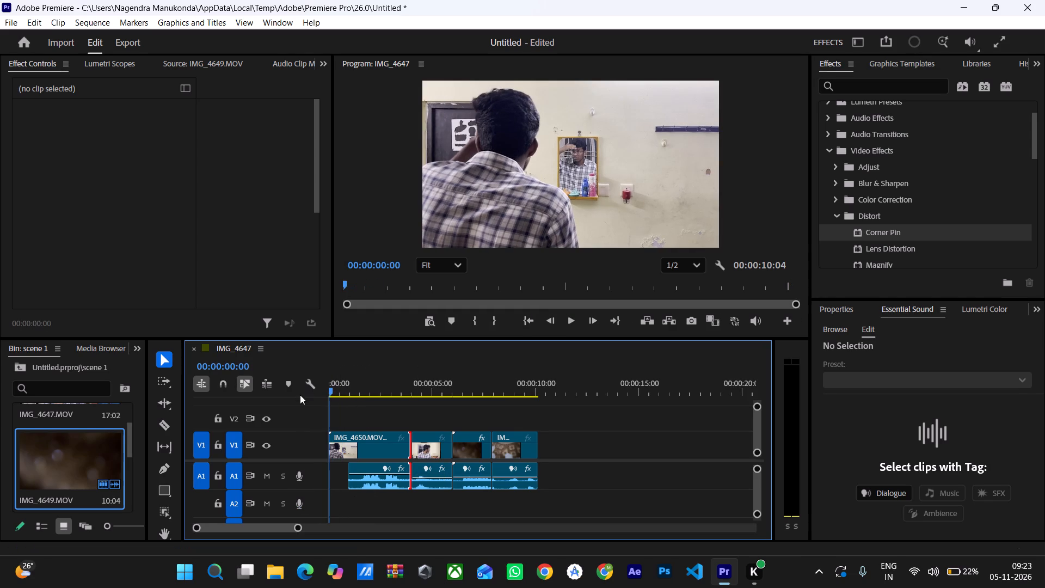
key(space)
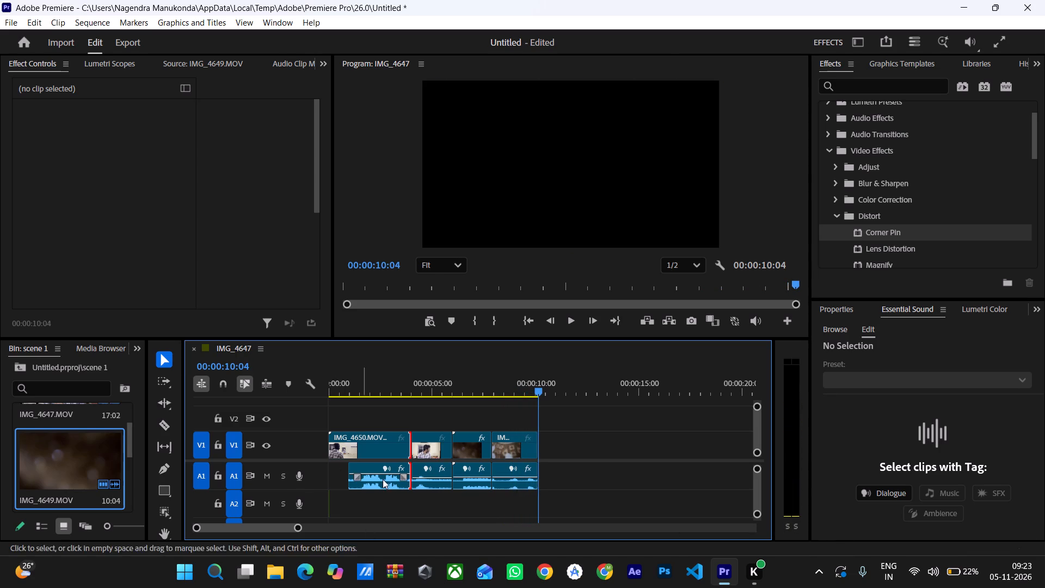
Clear the audio type of the last IMG_4649 clip and tag its audio as Dialogue again.
click(528, 467)
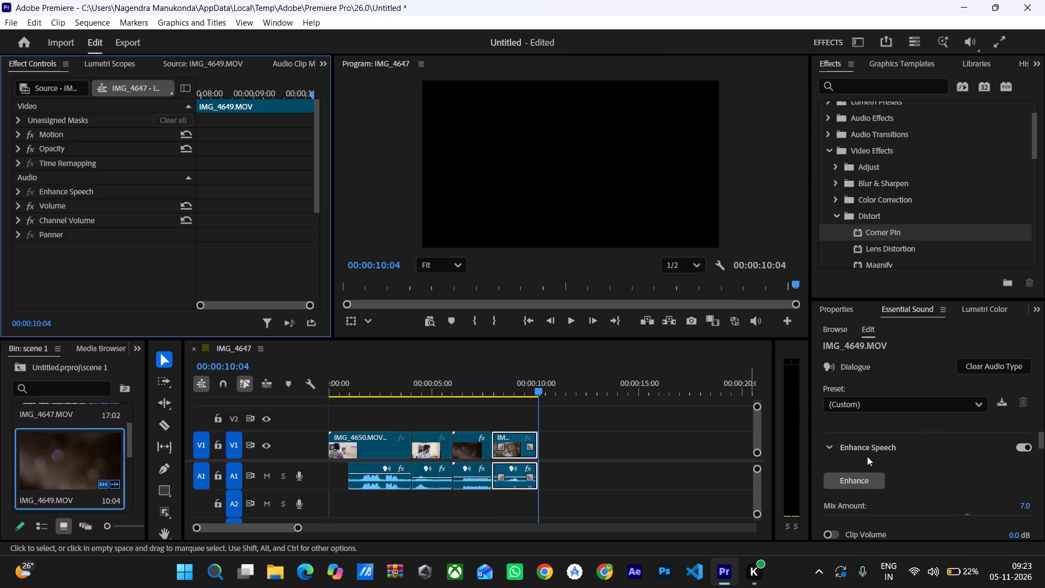
scroll(1036, 446, down, 2)
click(995, 370)
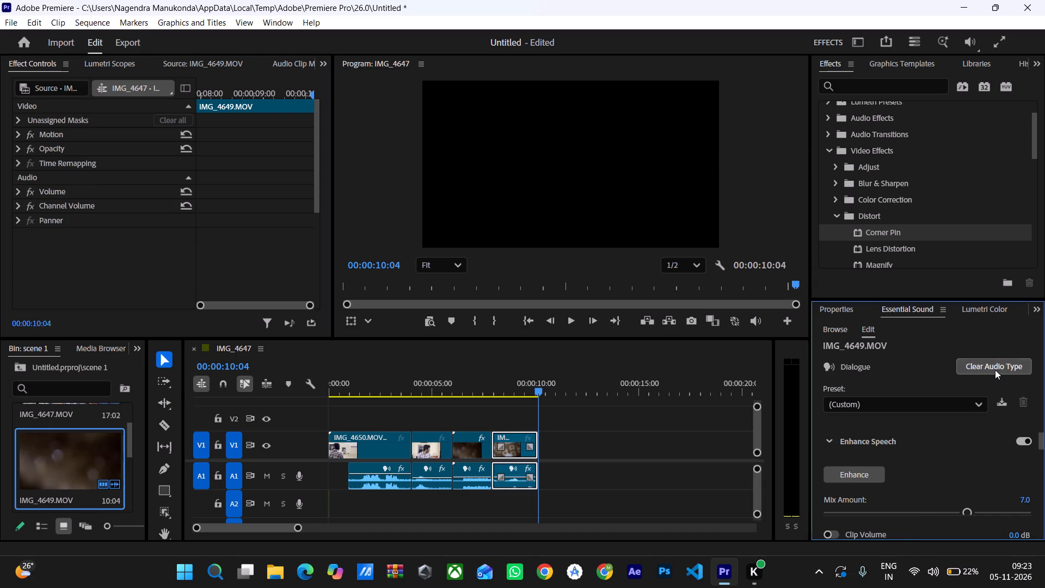
scroll(941, 424, down, 1)
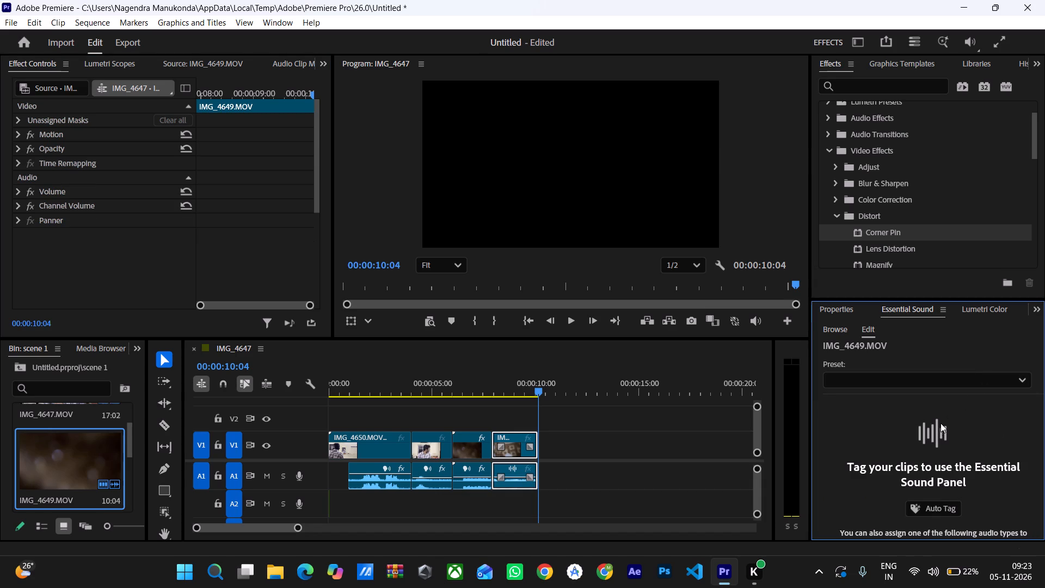
scroll(941, 433, down, 2)
click(931, 505)
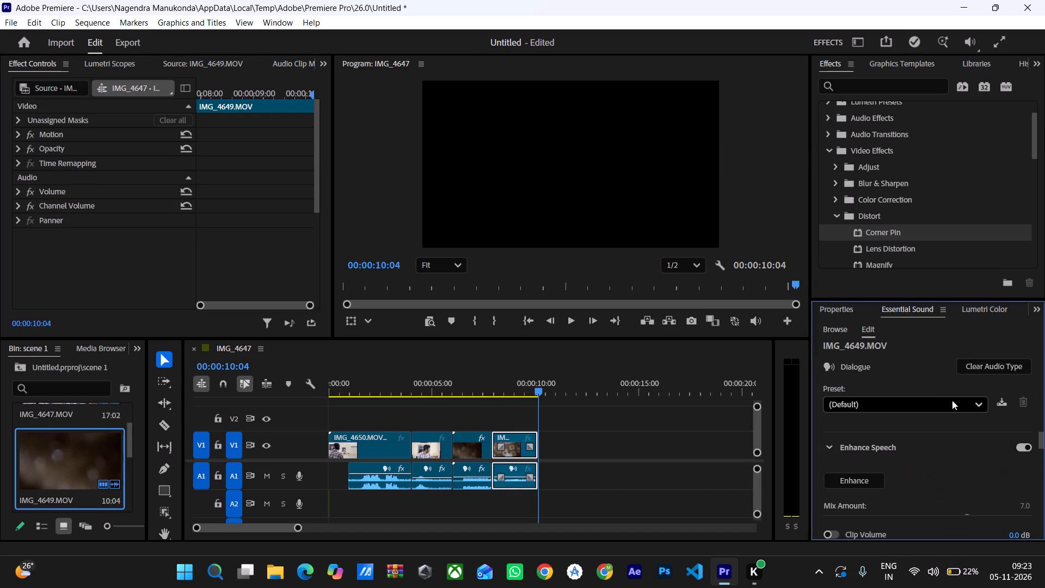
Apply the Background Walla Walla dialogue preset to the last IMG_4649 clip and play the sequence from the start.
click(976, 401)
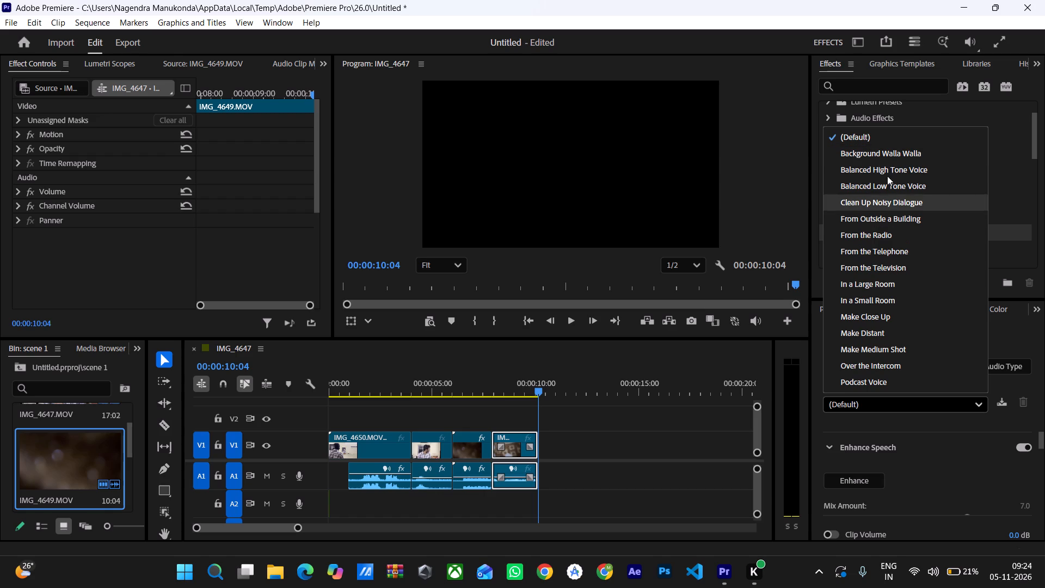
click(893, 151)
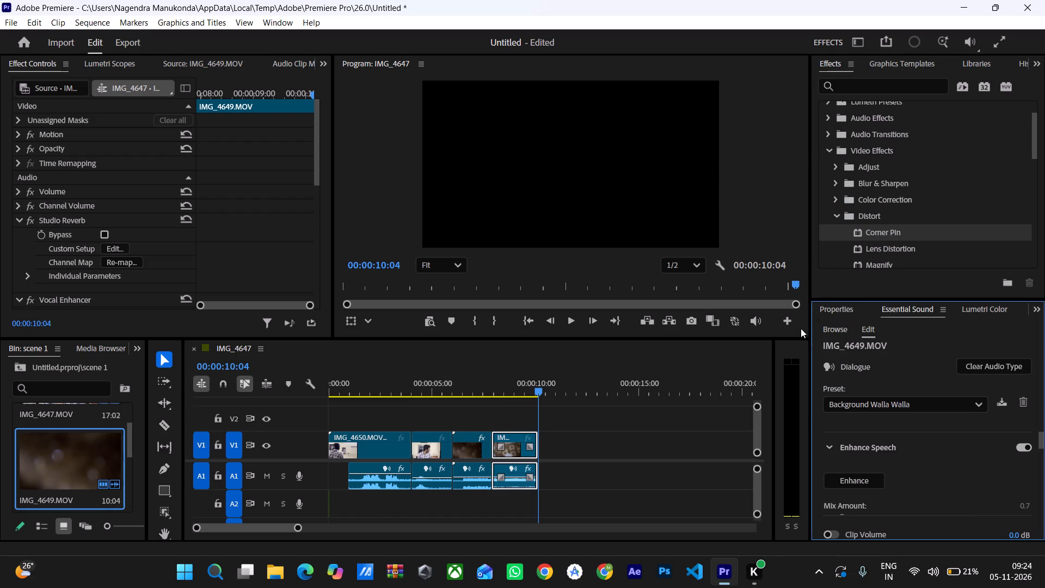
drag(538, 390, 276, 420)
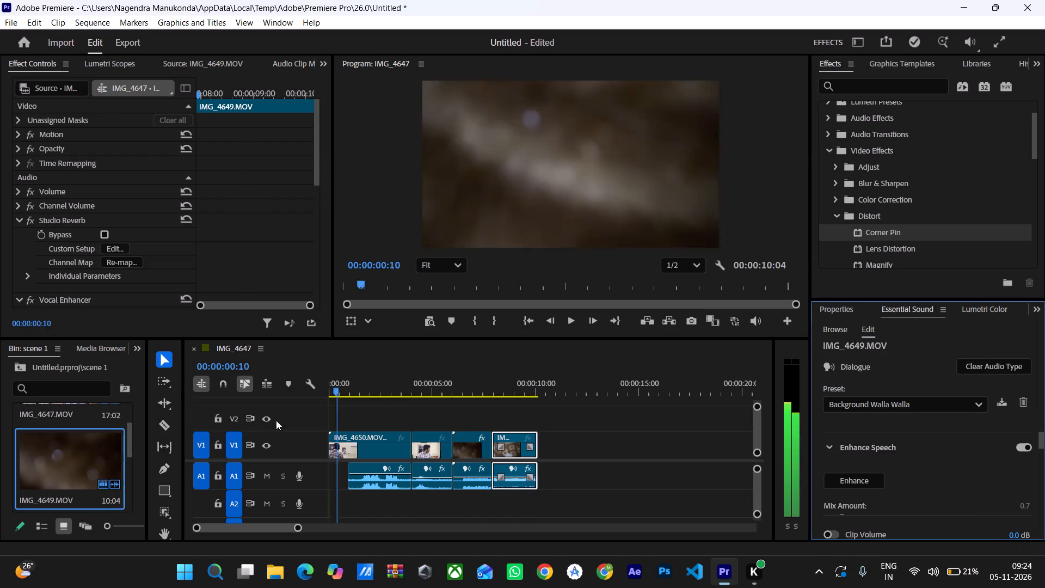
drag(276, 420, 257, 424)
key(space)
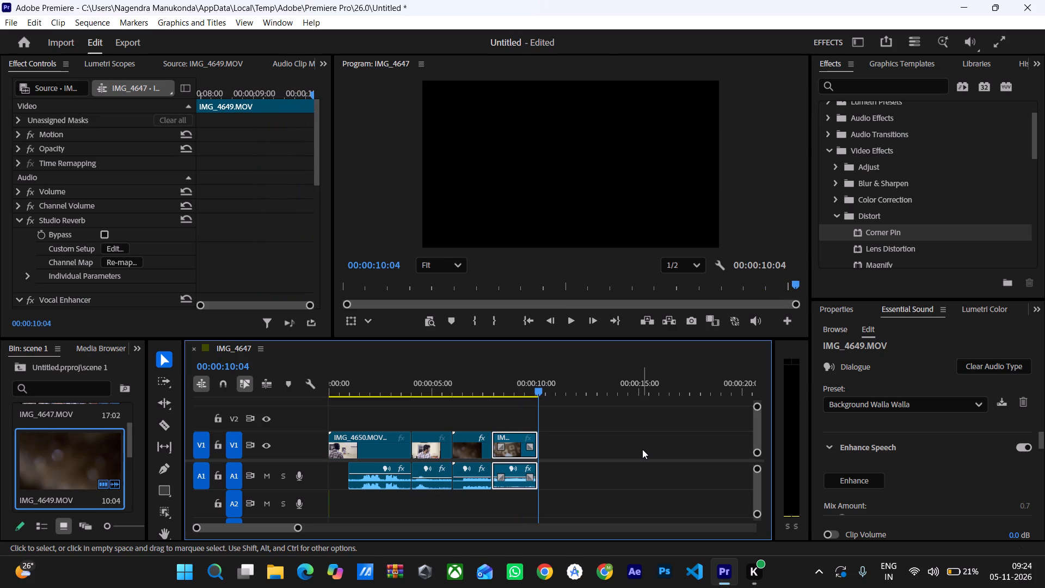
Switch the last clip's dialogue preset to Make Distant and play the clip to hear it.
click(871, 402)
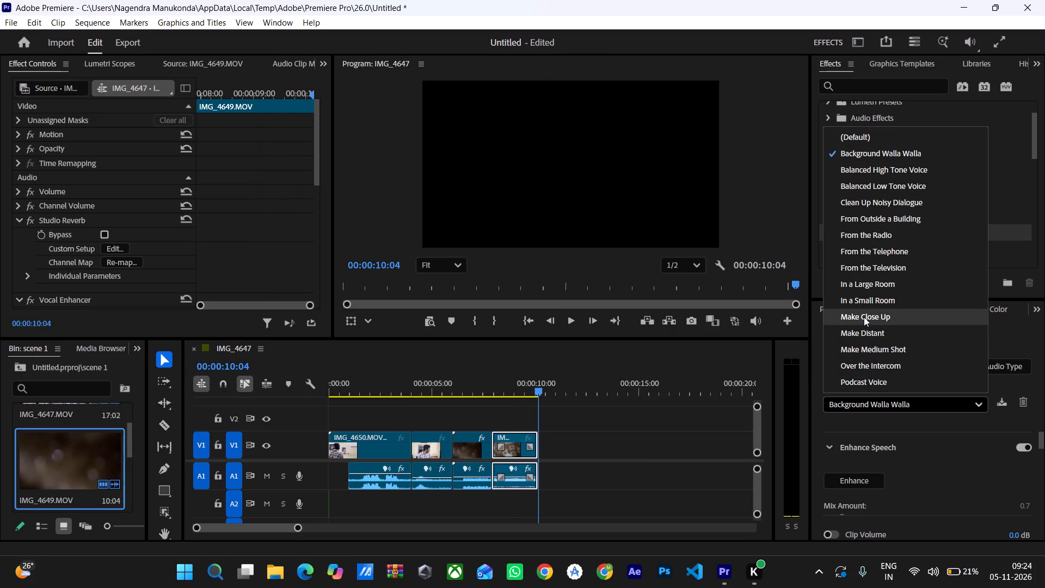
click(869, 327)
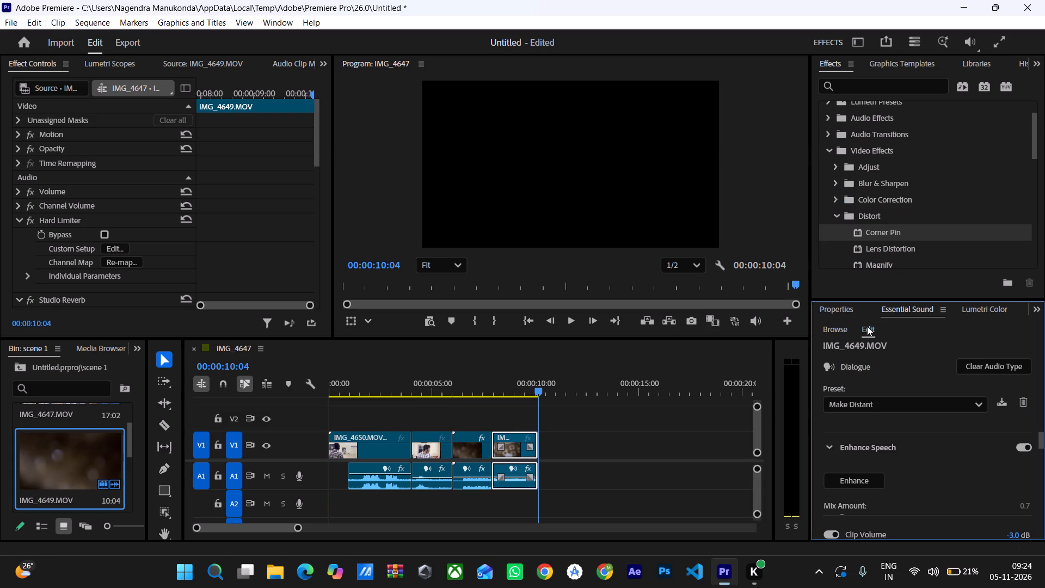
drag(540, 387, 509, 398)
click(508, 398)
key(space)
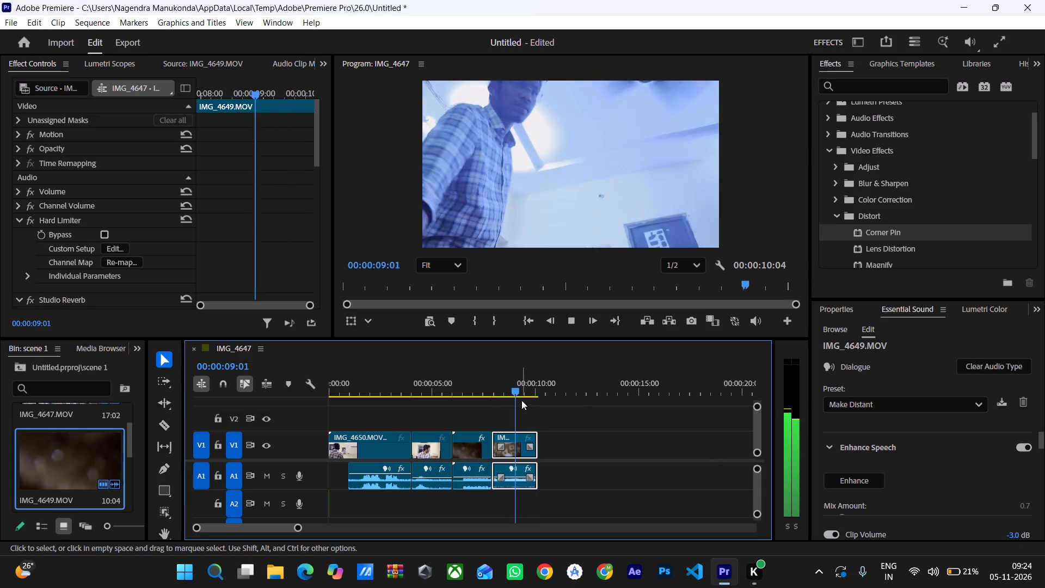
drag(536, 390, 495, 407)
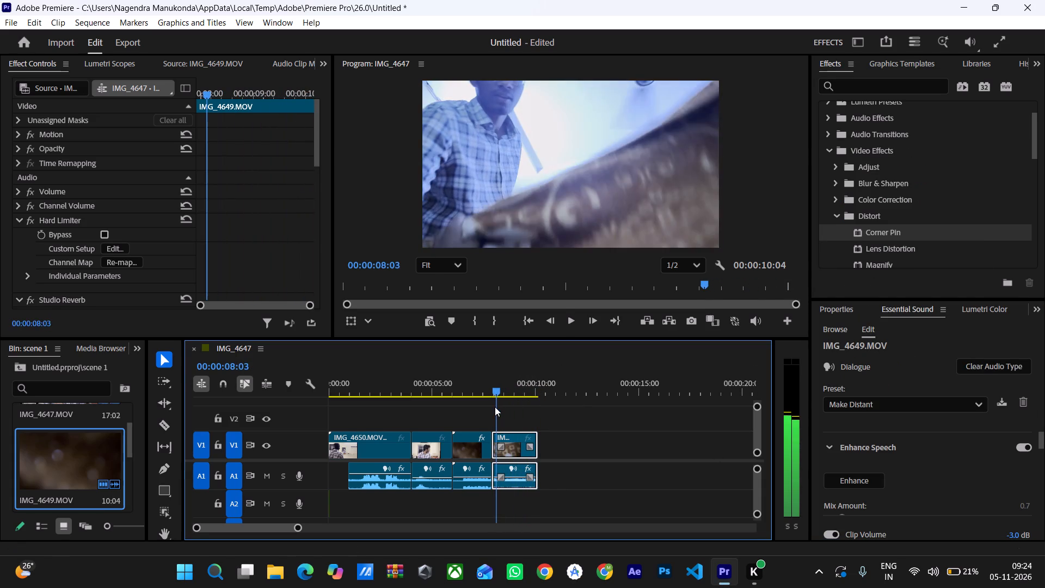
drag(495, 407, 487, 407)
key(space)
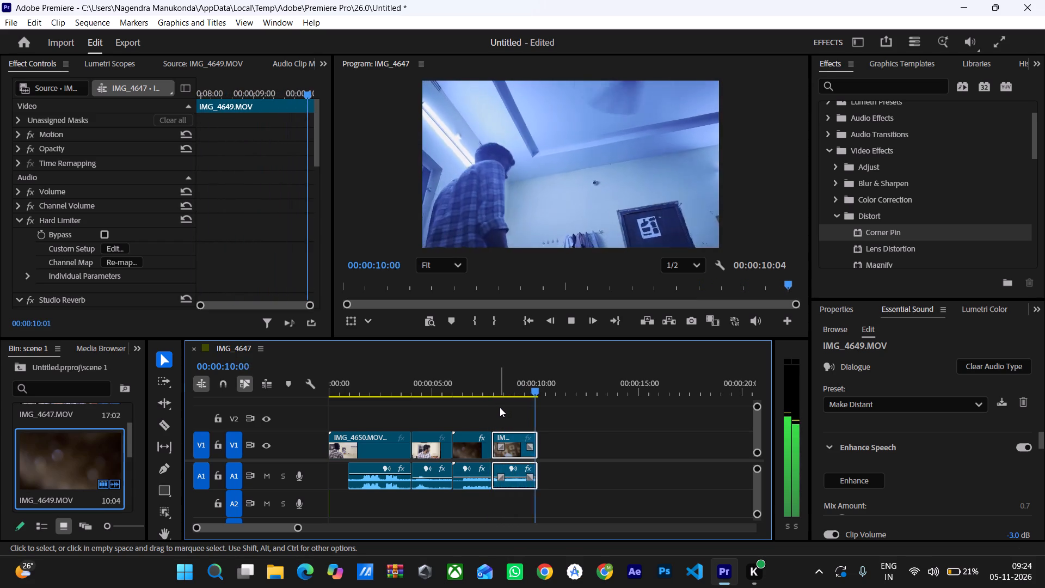
Set the last IMG_4649 clip's dialogue preset back to (Default).
click(905, 407)
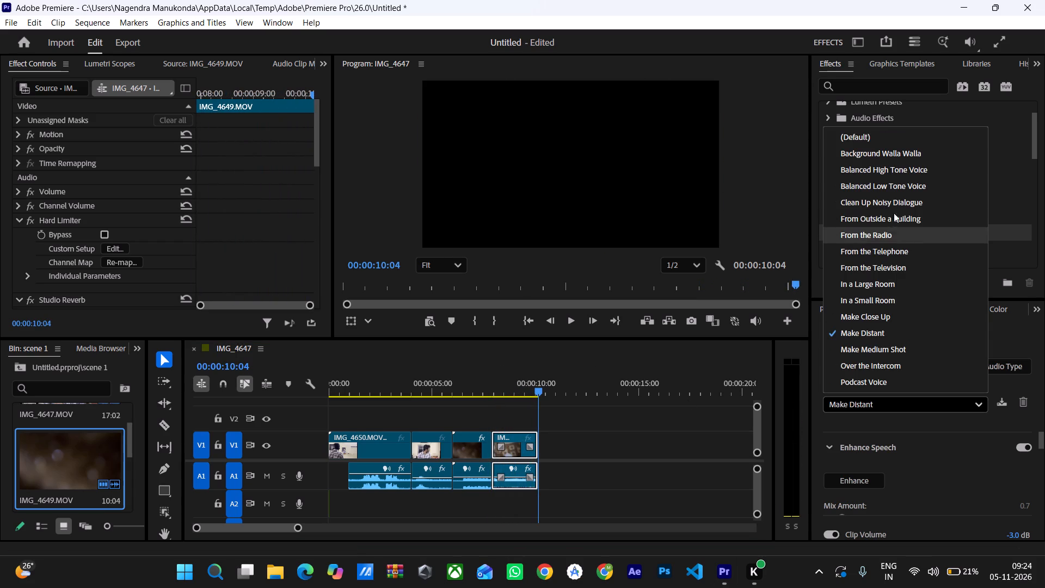
click(868, 139)
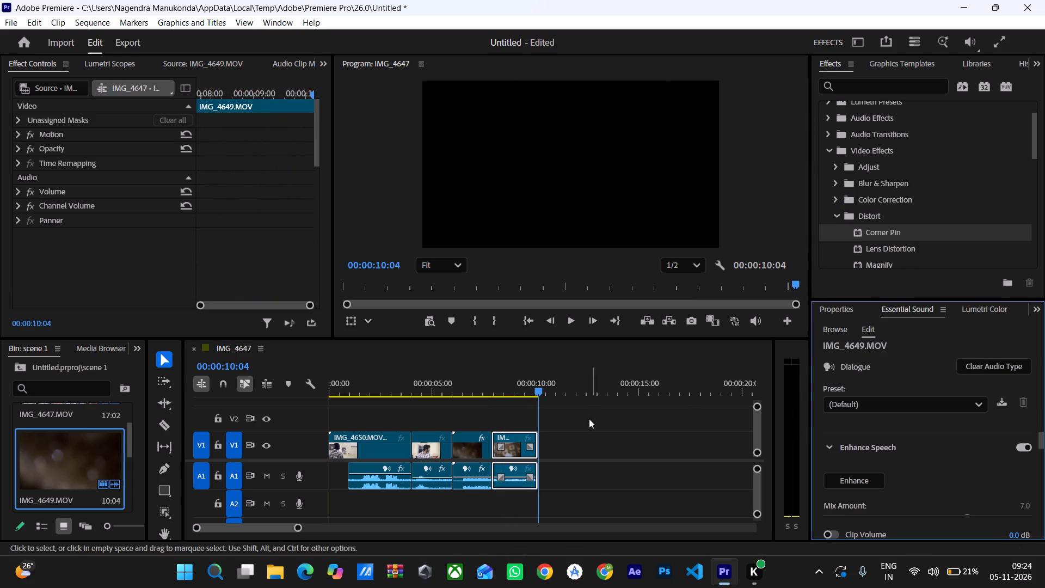